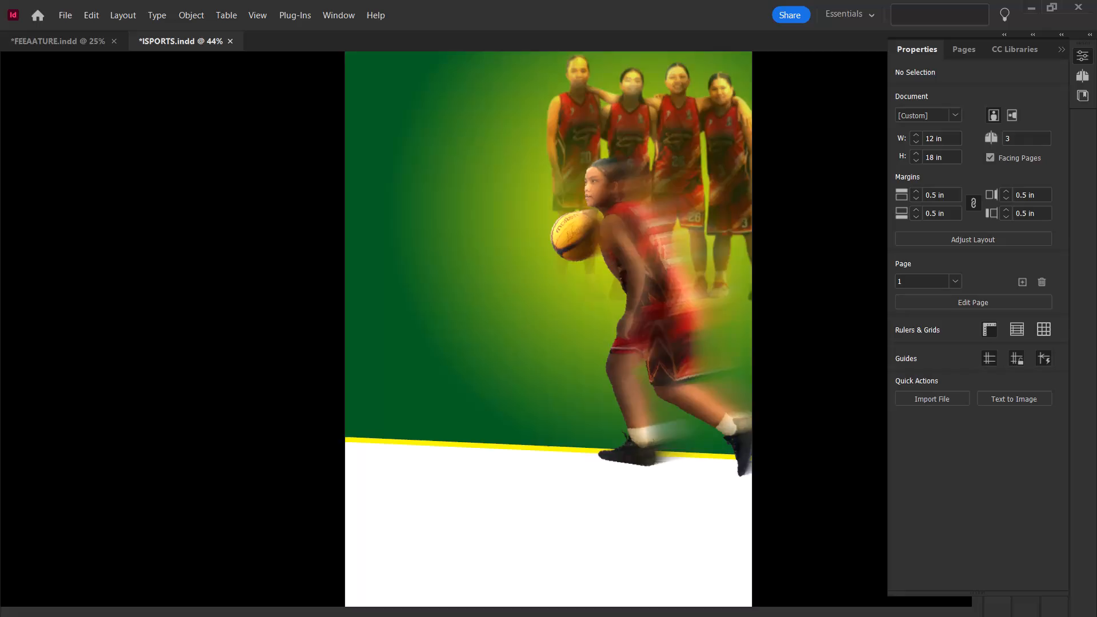
Examine the cover artwork and the following spread, previewing the cover in presentation mode.
scroll(706, 402, "down", 1)
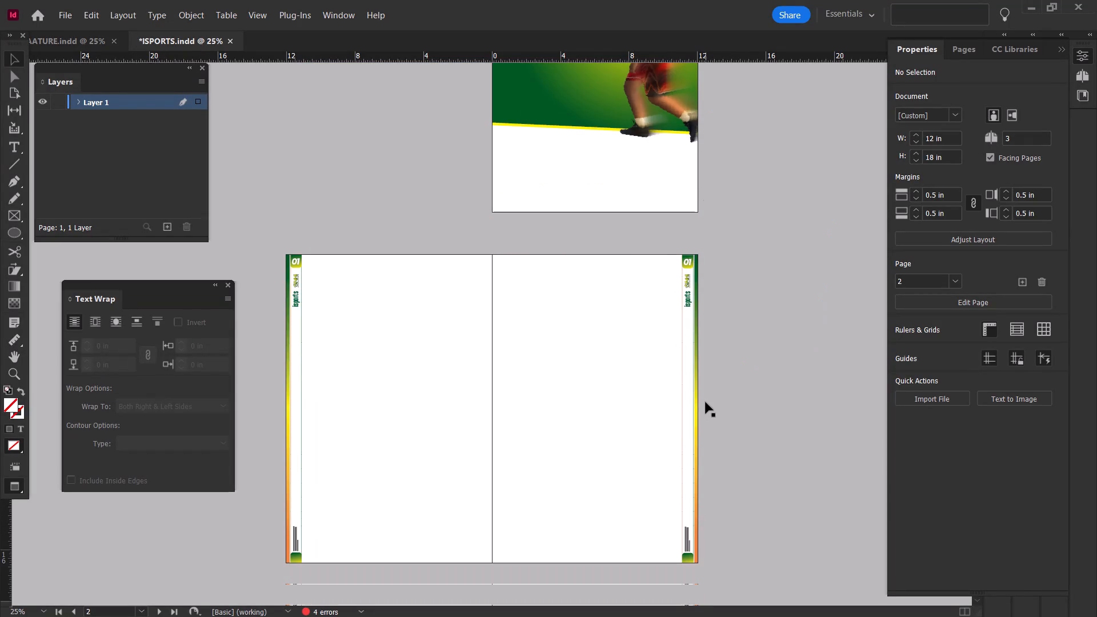
scroll(706, 402, "down", 3)
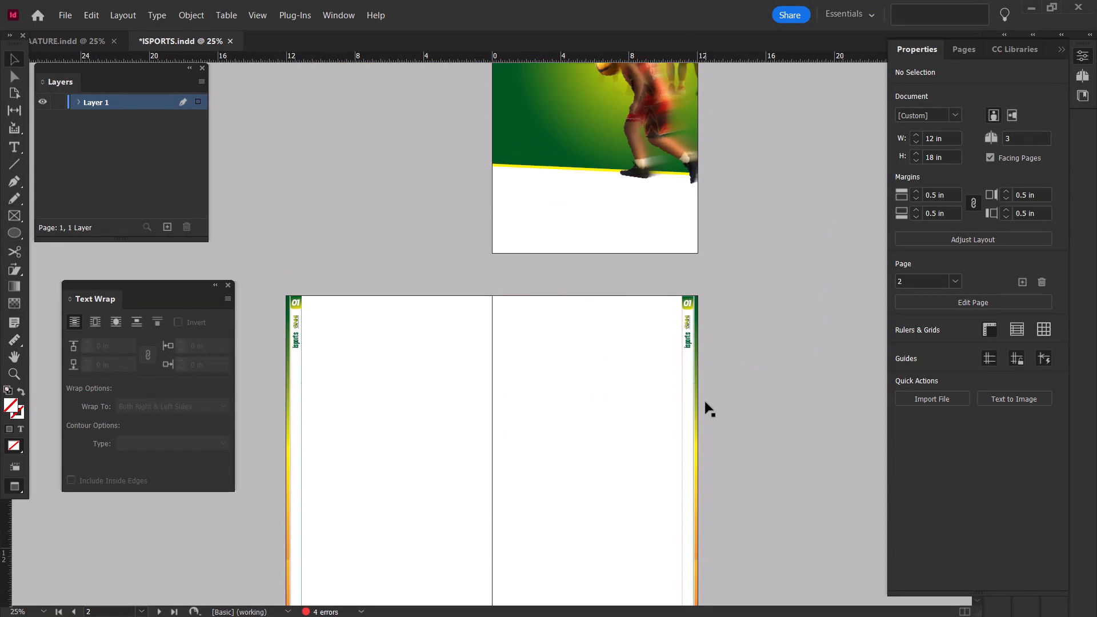
scroll(706, 402, "down", 1)
scroll(706, 402, "up", 1)
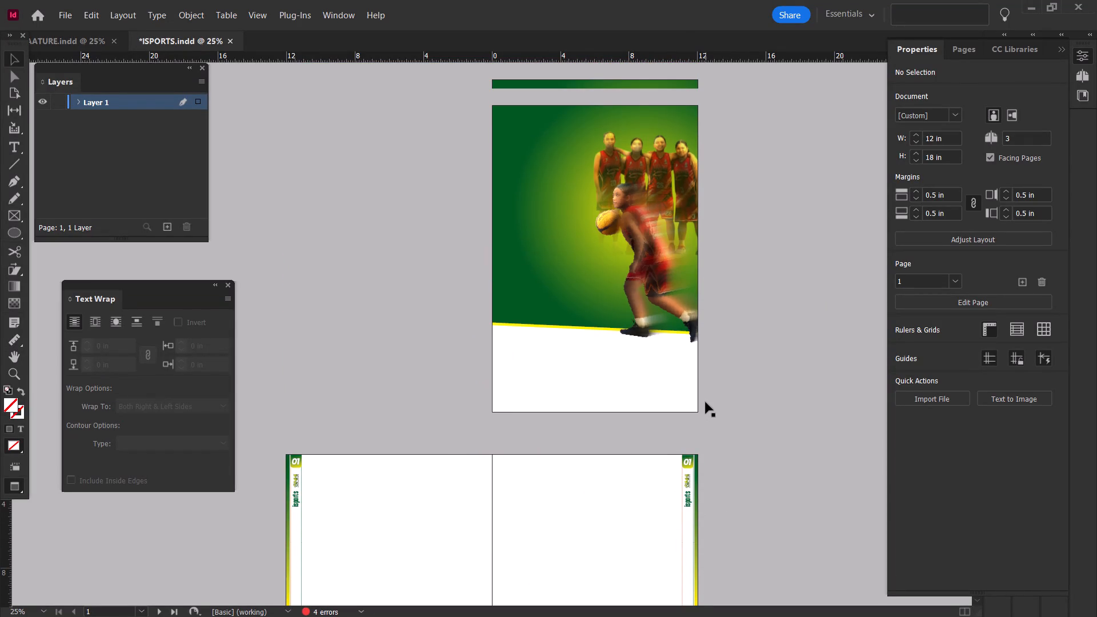
scroll(706, 402, "up", 1)
scroll(711, 371, "down", 1)
left_click(768, 231)
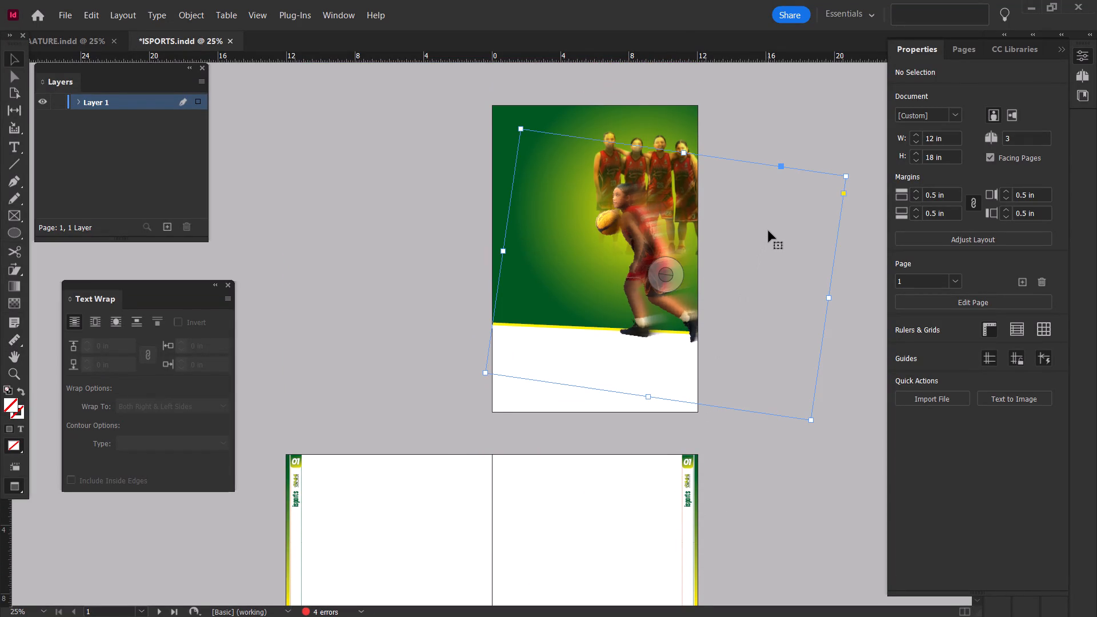
key("shift+w")
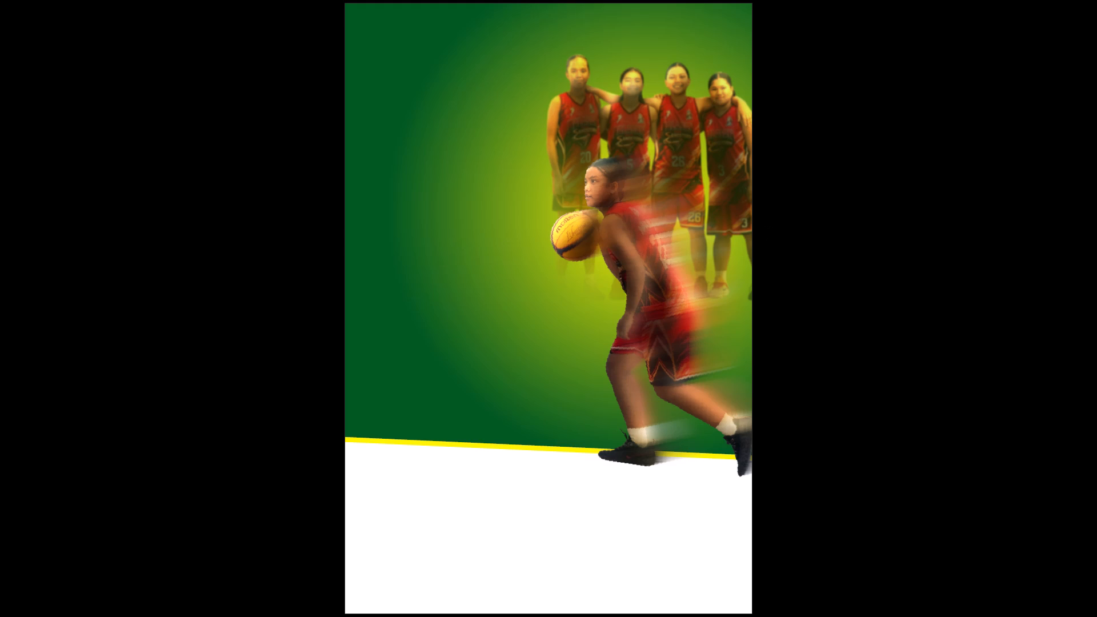
key("shift+w")
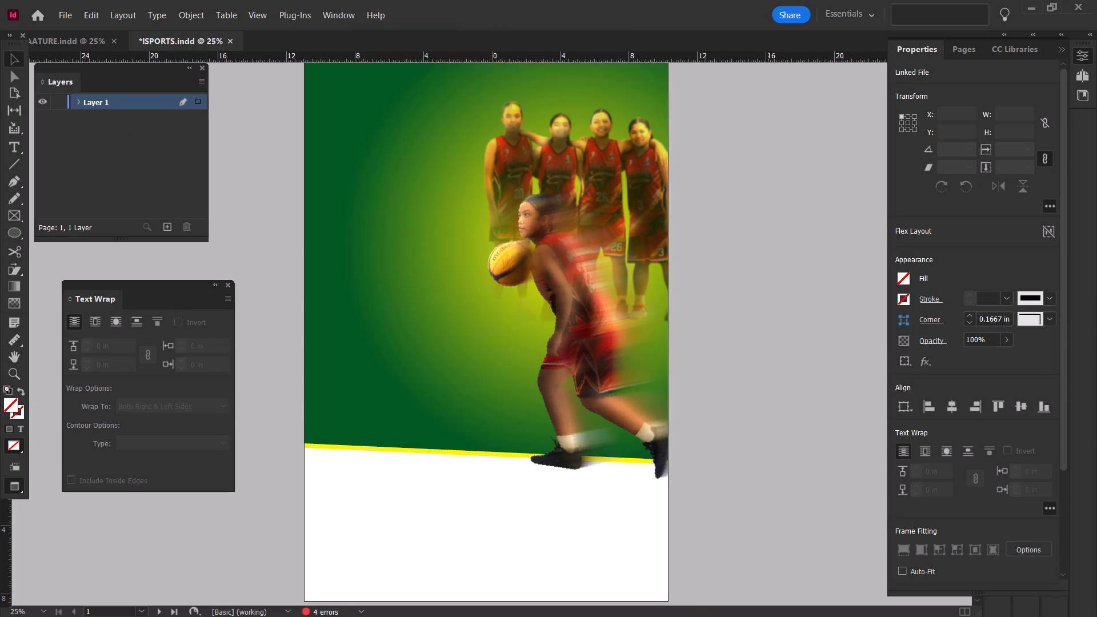
left_click(534, 198)
key("shift+w")
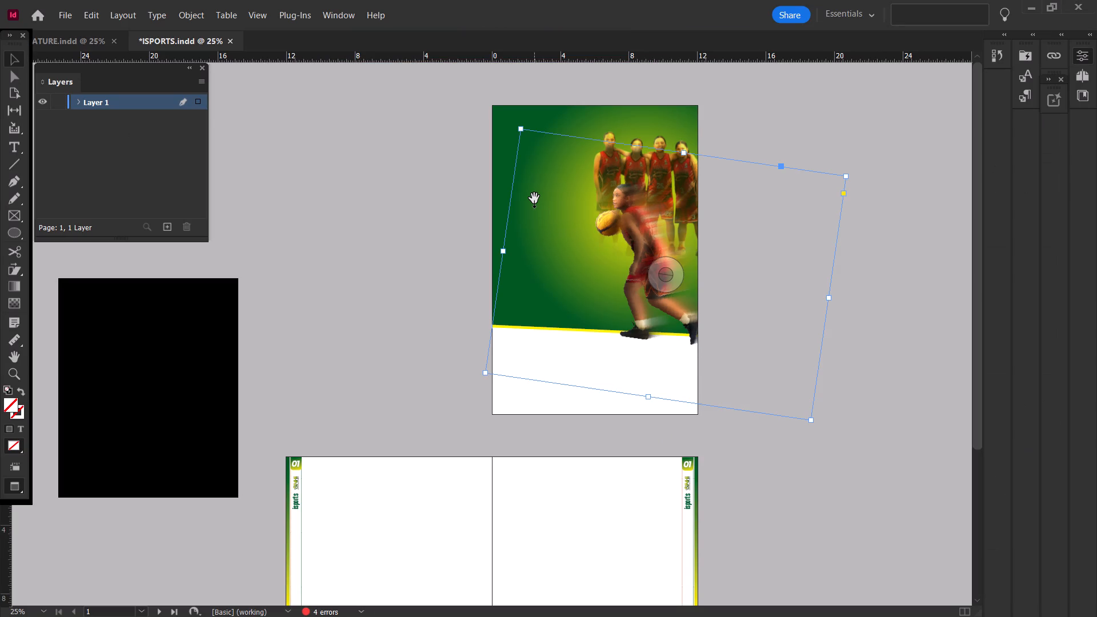
key("shift+w")
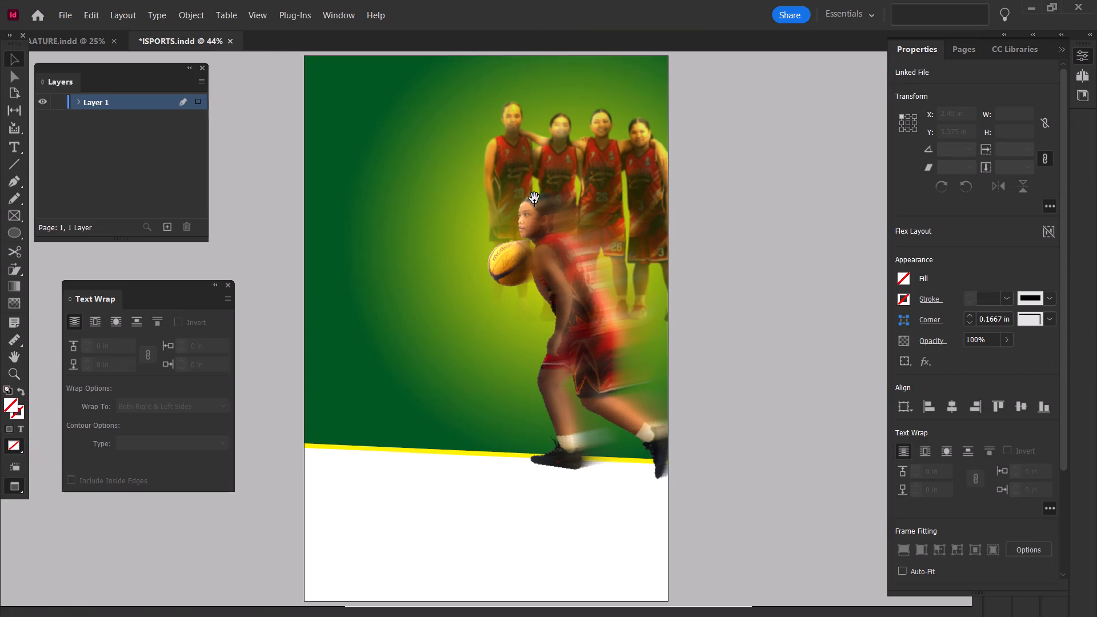
scroll(670, 198, "up", 1, "alt")
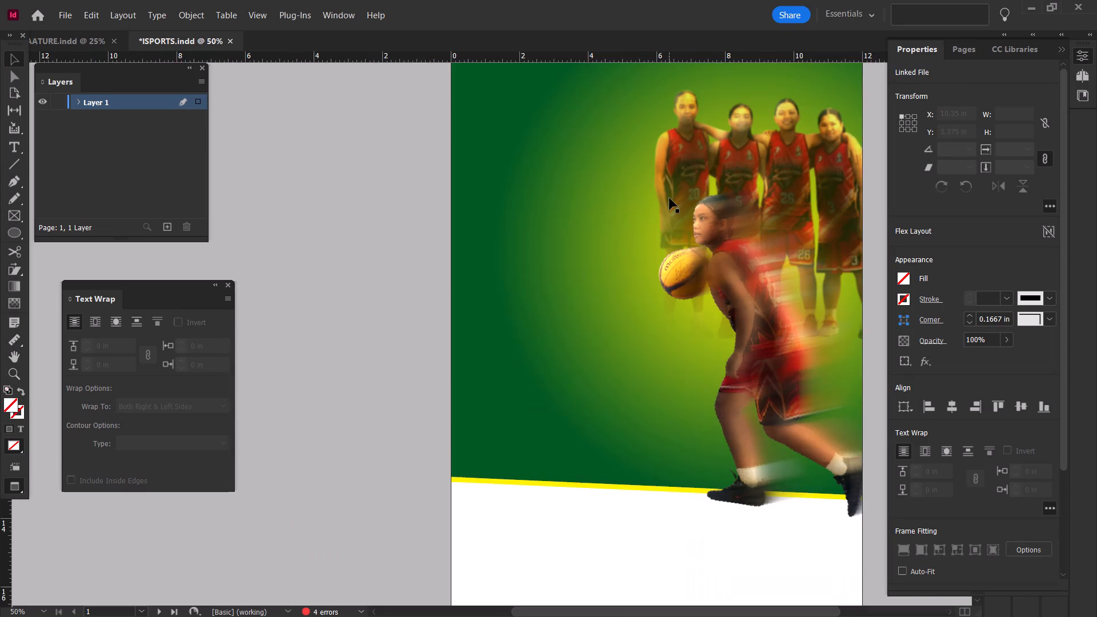
scroll(670, 198, "up", 1, "ctrl+alt")
scroll(670, 198, "left", 1)
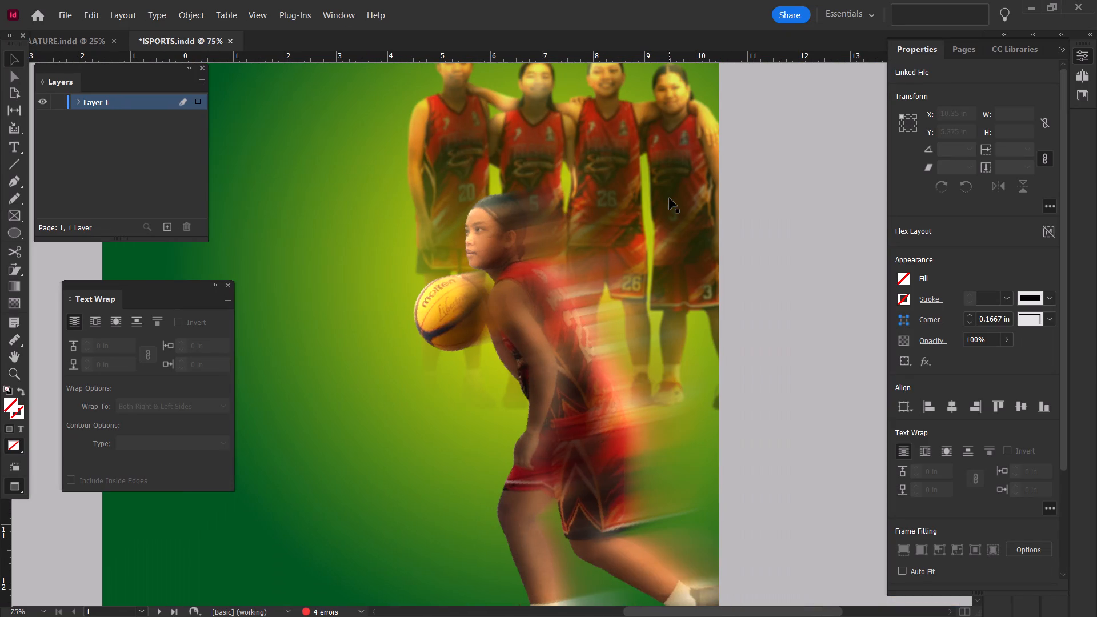
scroll(670, 198, "left", 2)
key("shift+w")
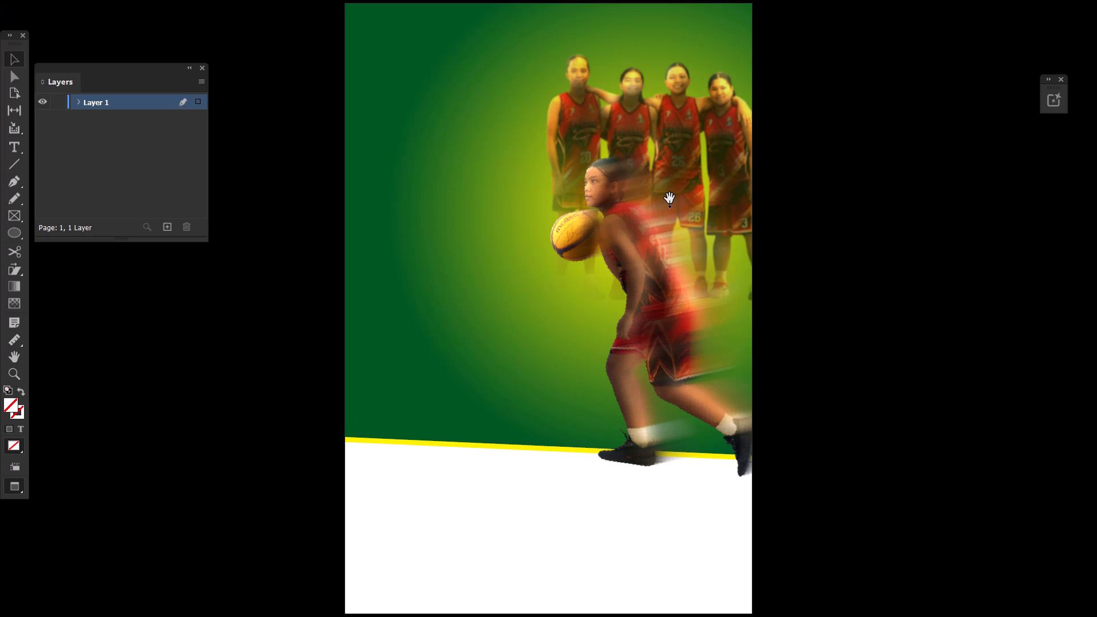
key("shift+w")
Draw a text frame about 5.28 by 1.89 in across the cover's upper-left area and enter ISPORTS in it.
scroll(654, 195, "up", 4)
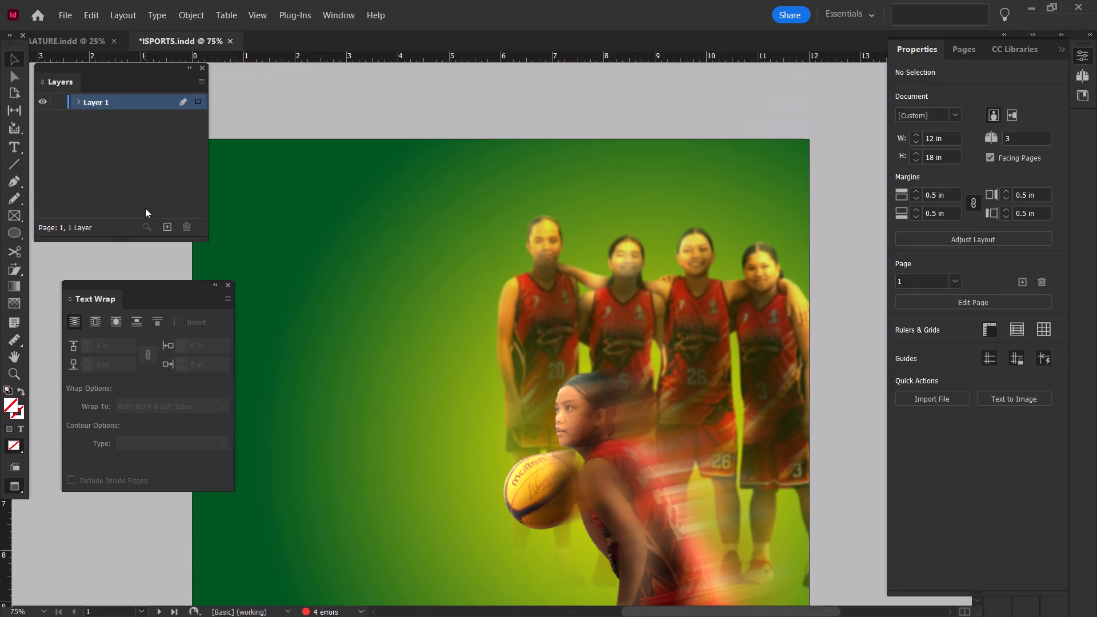
left_click(6, 145)
left_click_drag(247, 177, 466, 229)
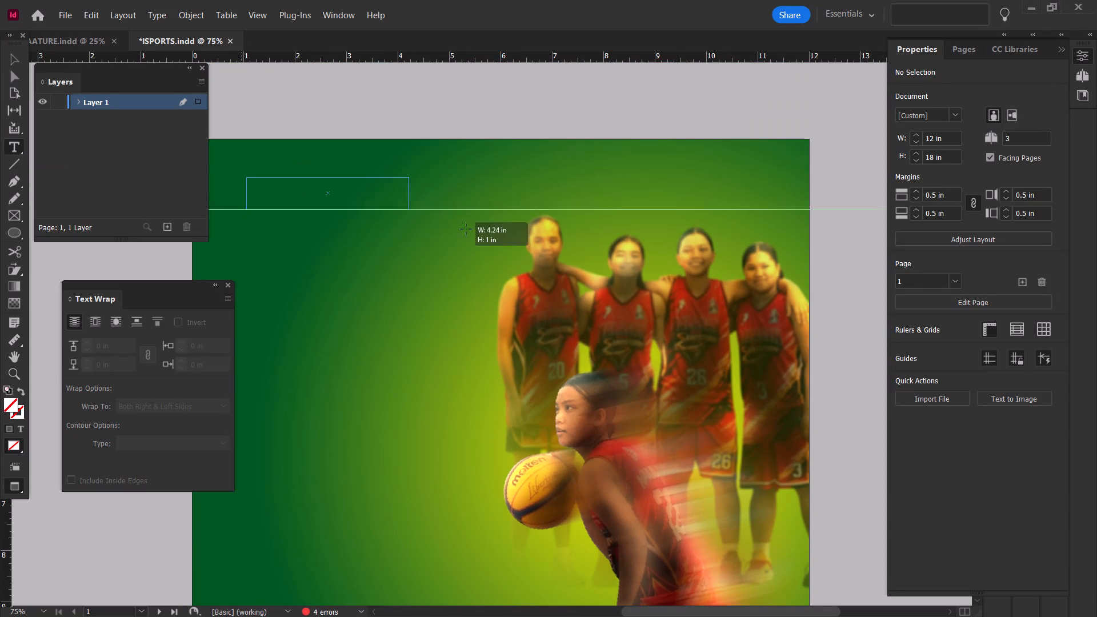
left_click_drag(466, 229, 518, 275)
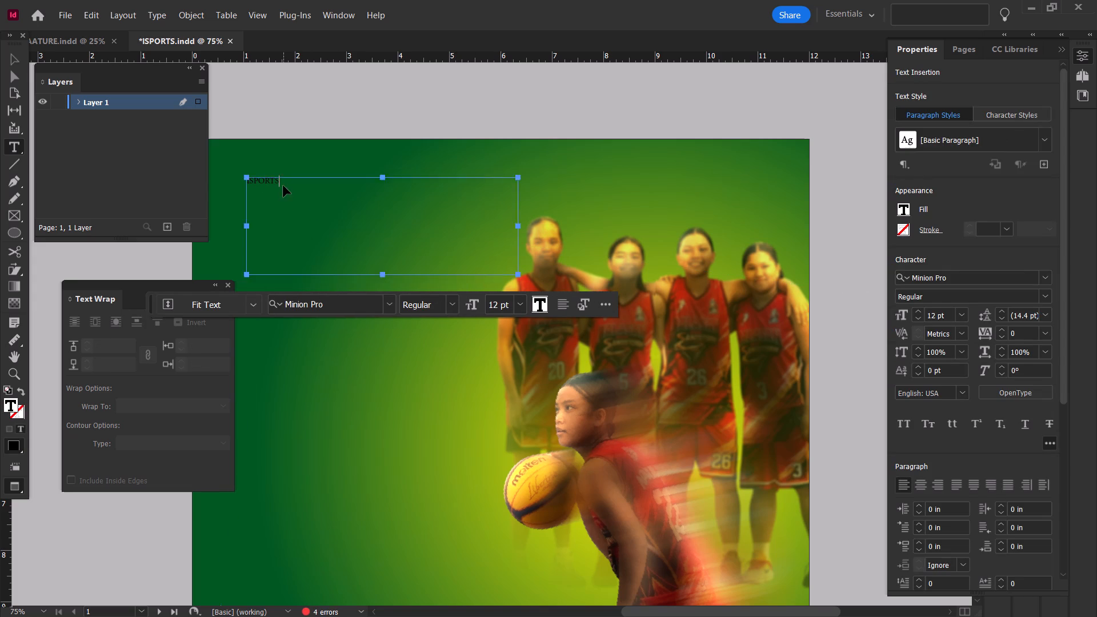
Set all of the ISPORTS text in the Hugells font, Bold style.
key("ctrl+a")
left_click(311, 306)
type("HUGELLS")
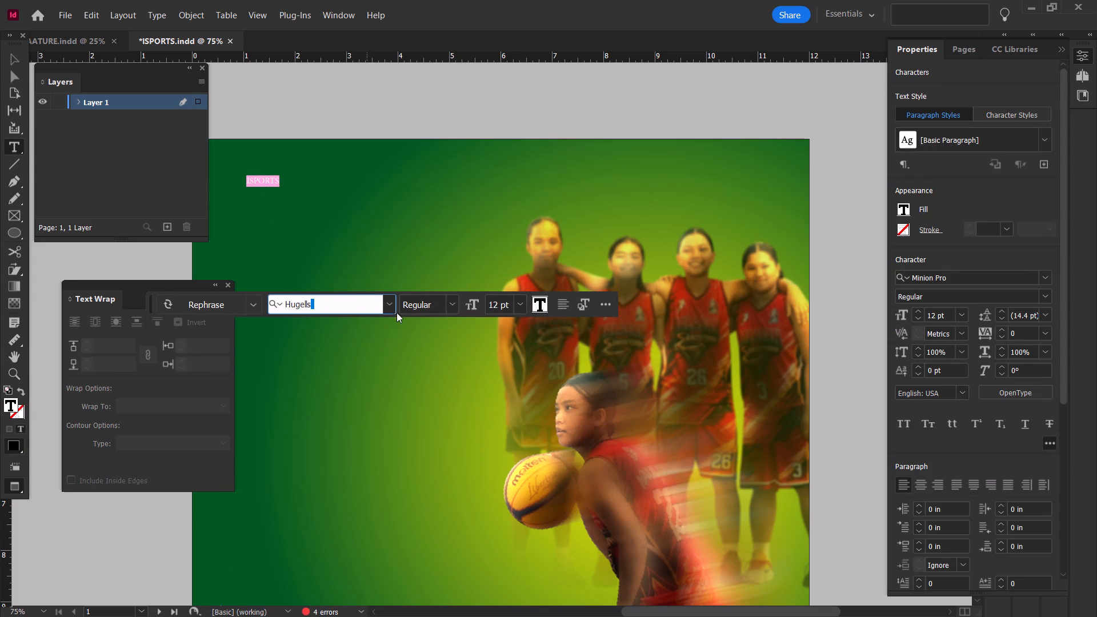
triple_click(423, 314)
triple_click(423, 314)
triple_click(423, 314)
triple_click(423, 314)
triple_click(423, 314)
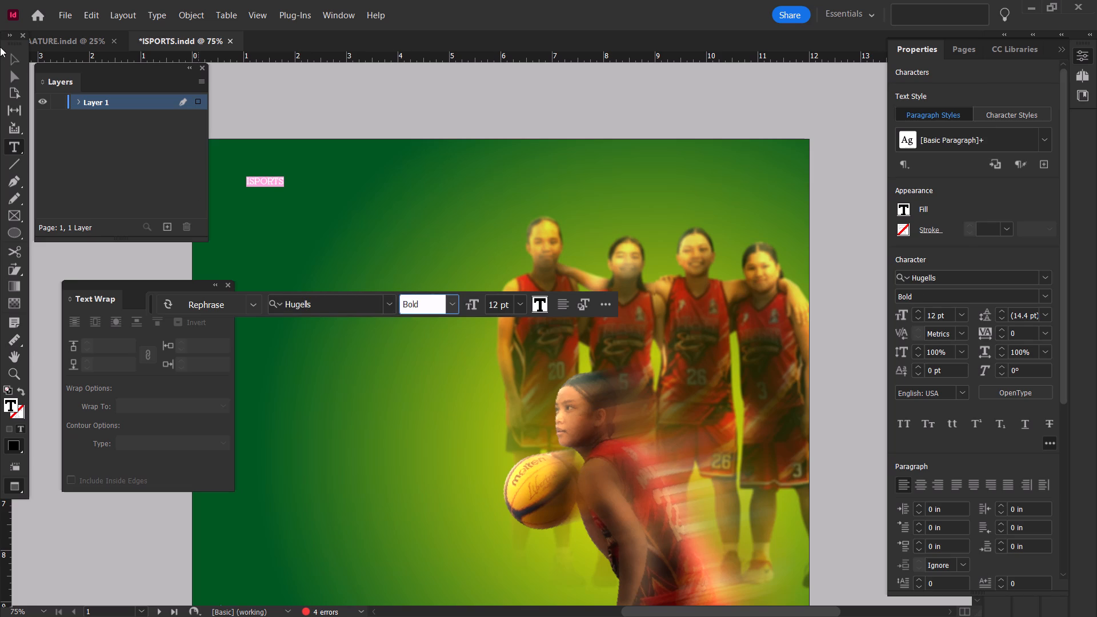
left_click(15, 53)
Recolour the ISPORTS text pure white, RGB 255, 255, 255, using the Color Picker.
double_click(282, 189)
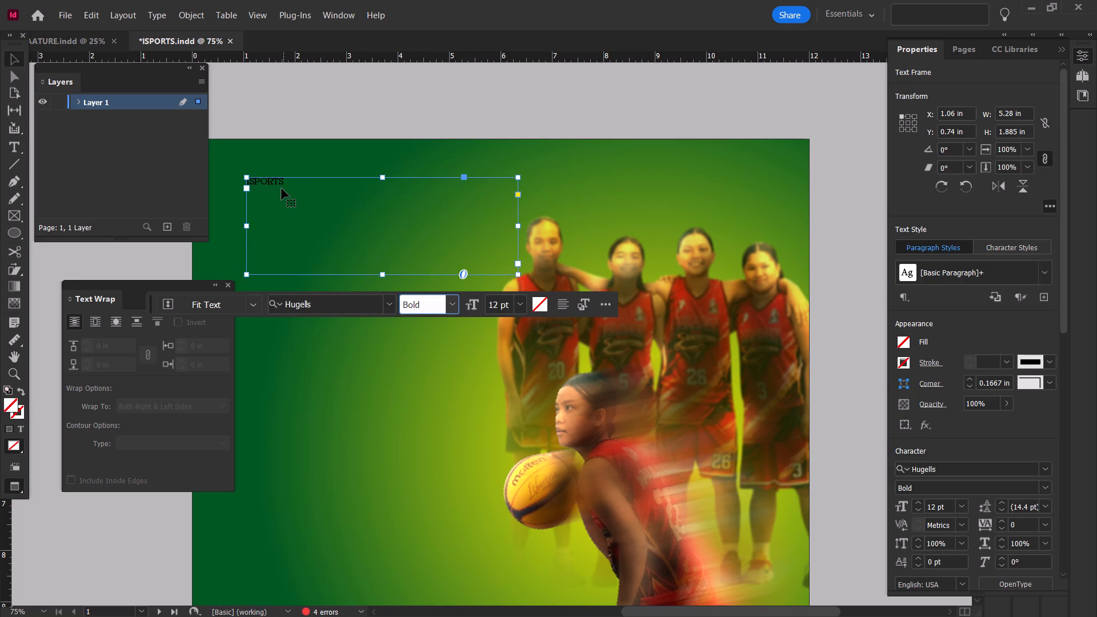
key("ctrl+a")
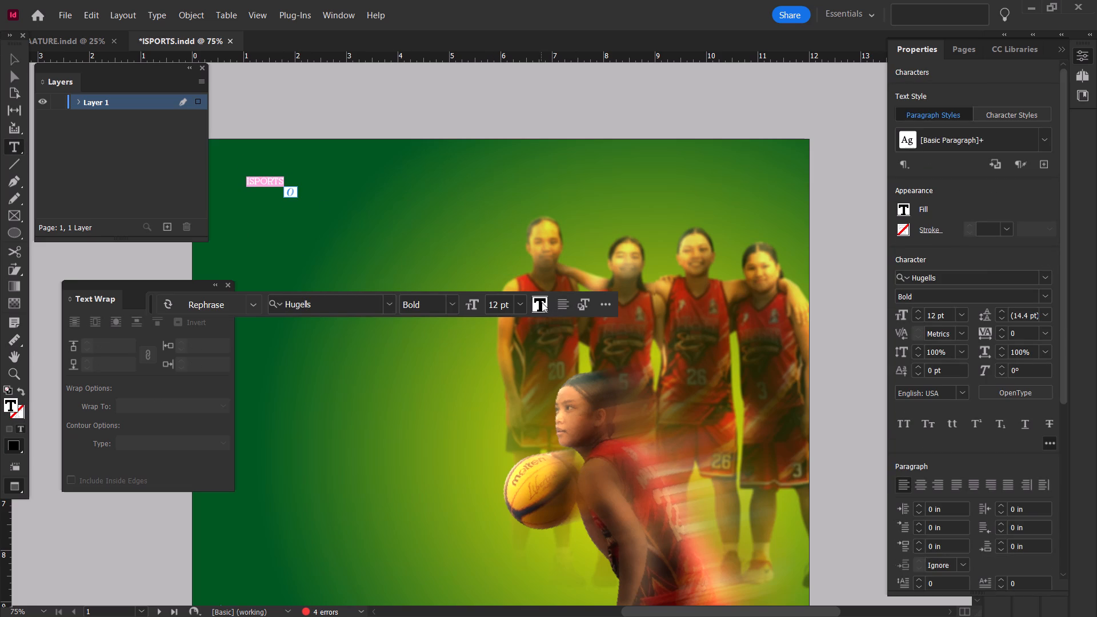
left_click(542, 302)
scroll(430, 452, "down", 2)
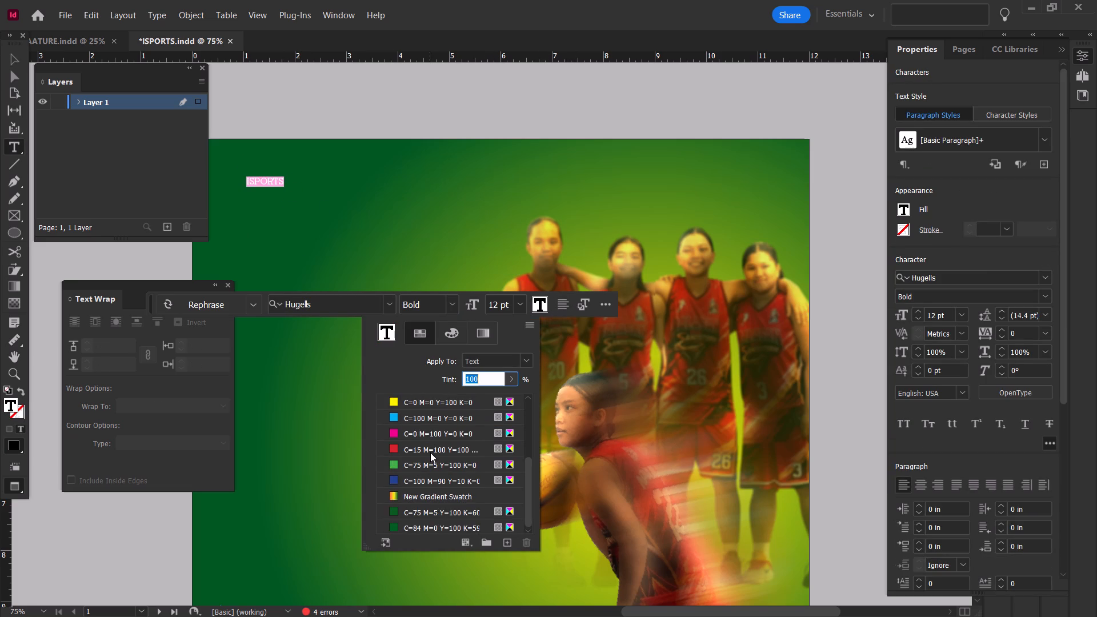
scroll(430, 452, "down", 1)
scroll(430, 452, "up", 2)
scroll(430, 452, "down", 1)
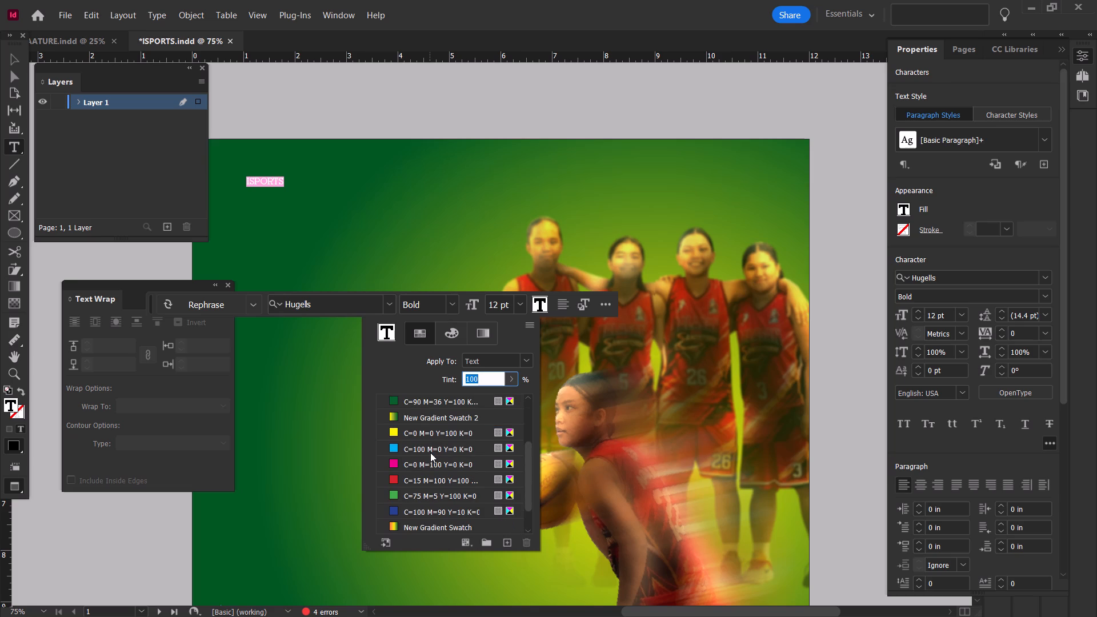
double_click(386, 335)
left_click_drag(162, 261, 195, 204)
left_click_drag(217, 178, 286, 30)
left_click_drag(246, 277, 277, 51)
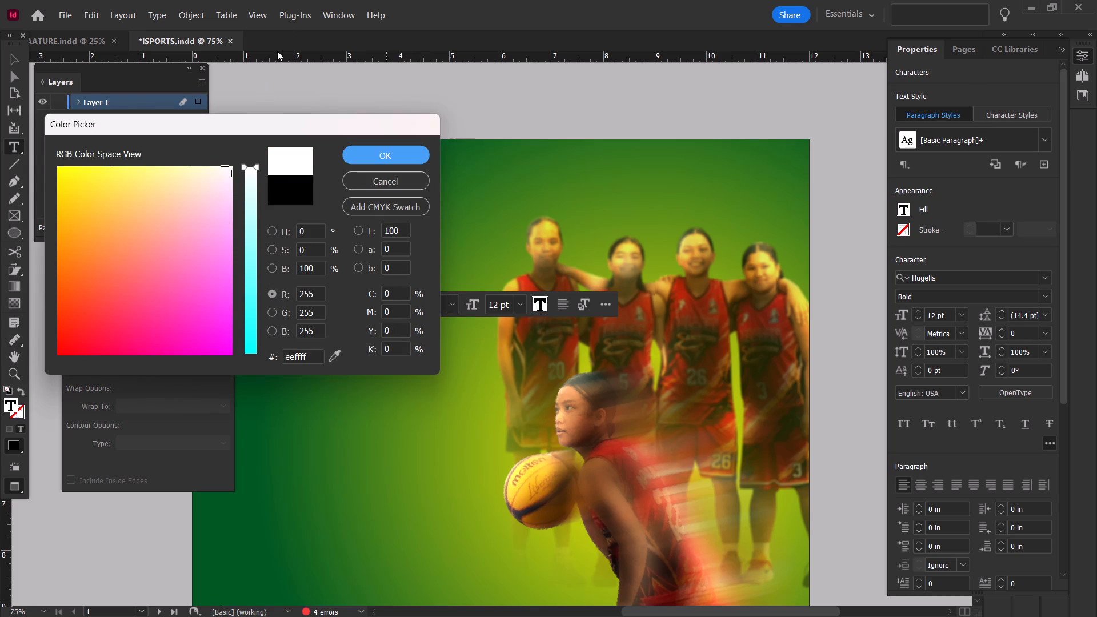
left_click_drag(214, 185, 318, 30)
left_click_drag(247, 181, 272, 34)
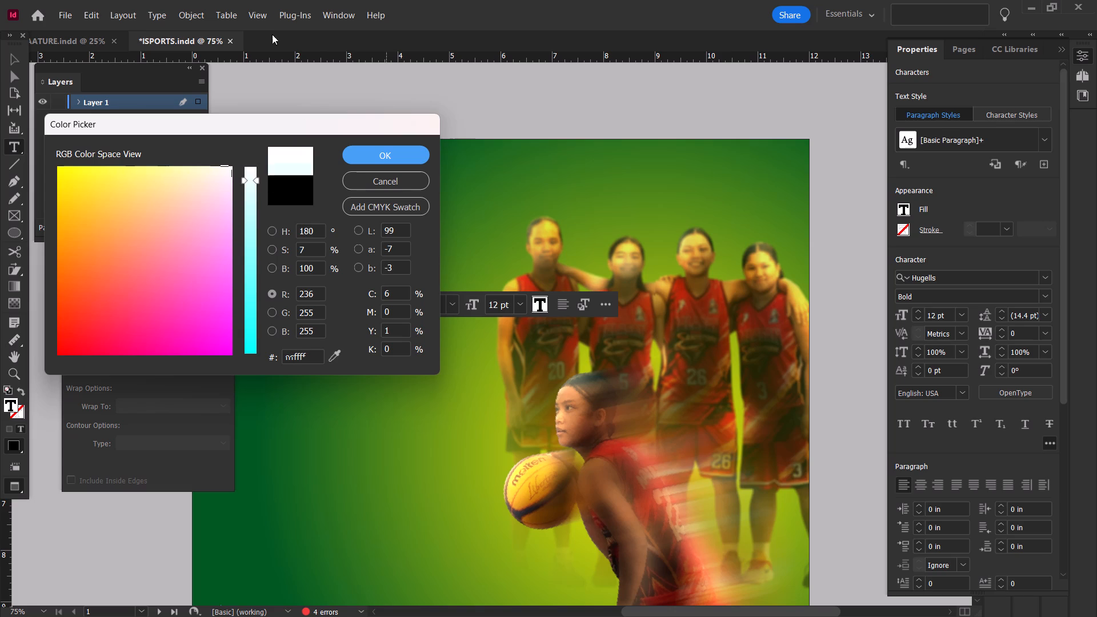
left_click_drag(272, 34, 289, 0)
scroll(404, 129, "up", 1)
left_click(390, 154)
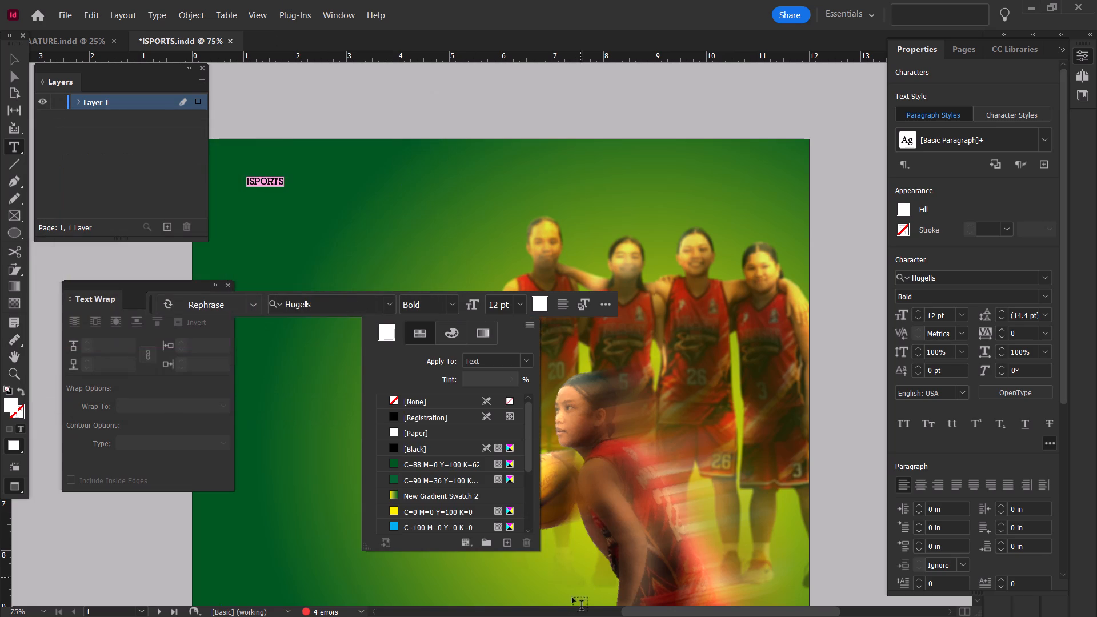
Save the white text colour as a new swatch and reorder it directly below [Black].
left_click(505, 547)
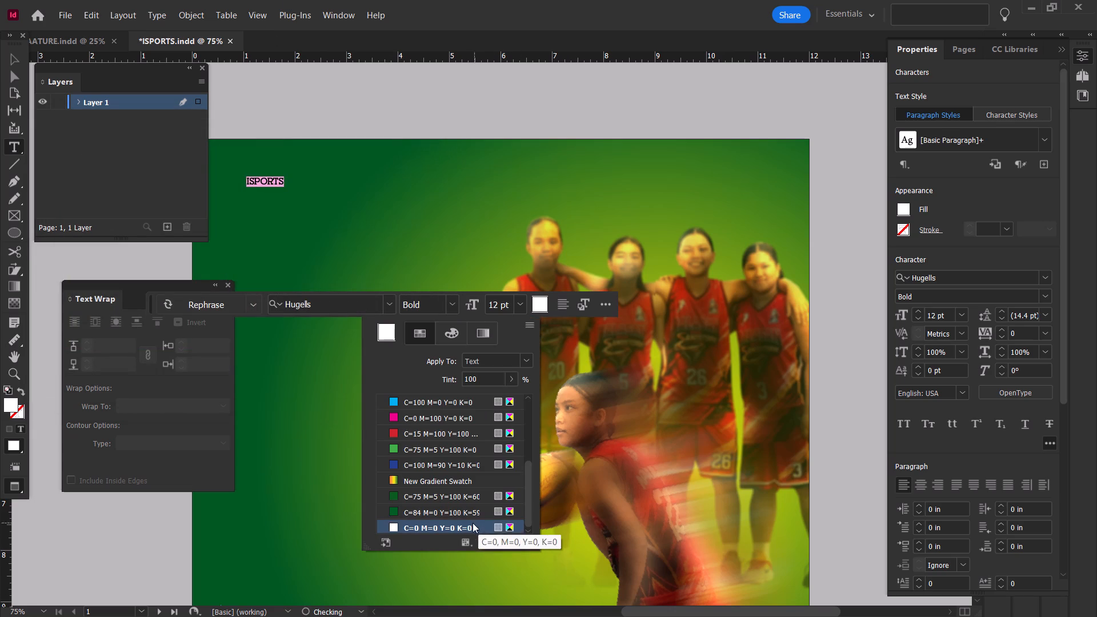
left_click_drag(469, 524, 466, 444)
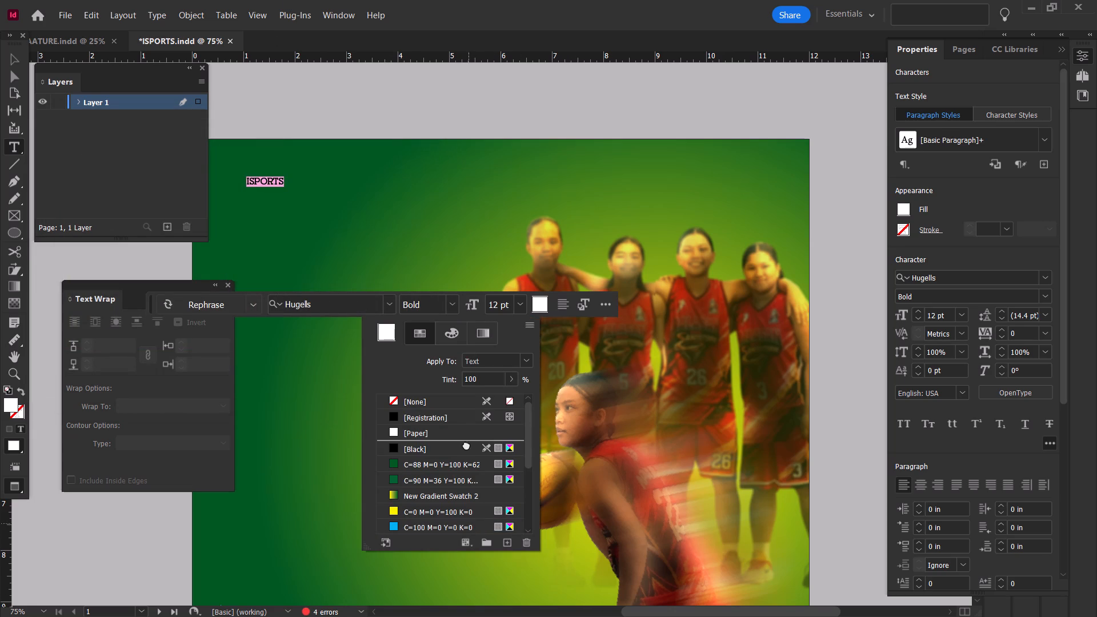
left_click_drag(466, 444, 463, 457)
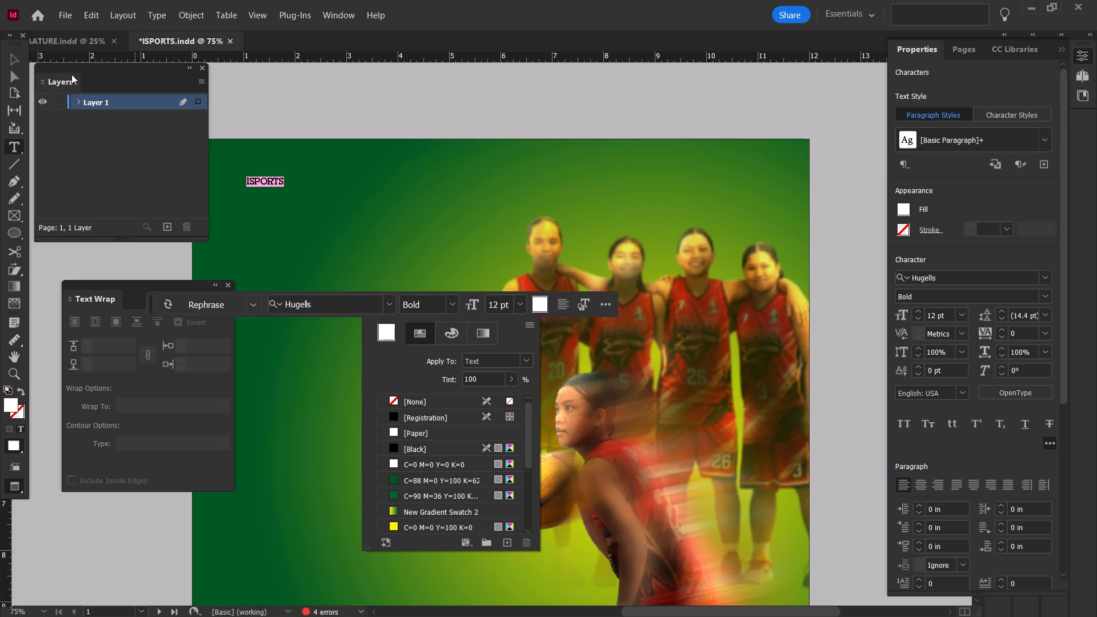
Fit the ISPORTS text frame tightly to its text.
left_click(16, 54)
double_click(15, 59)
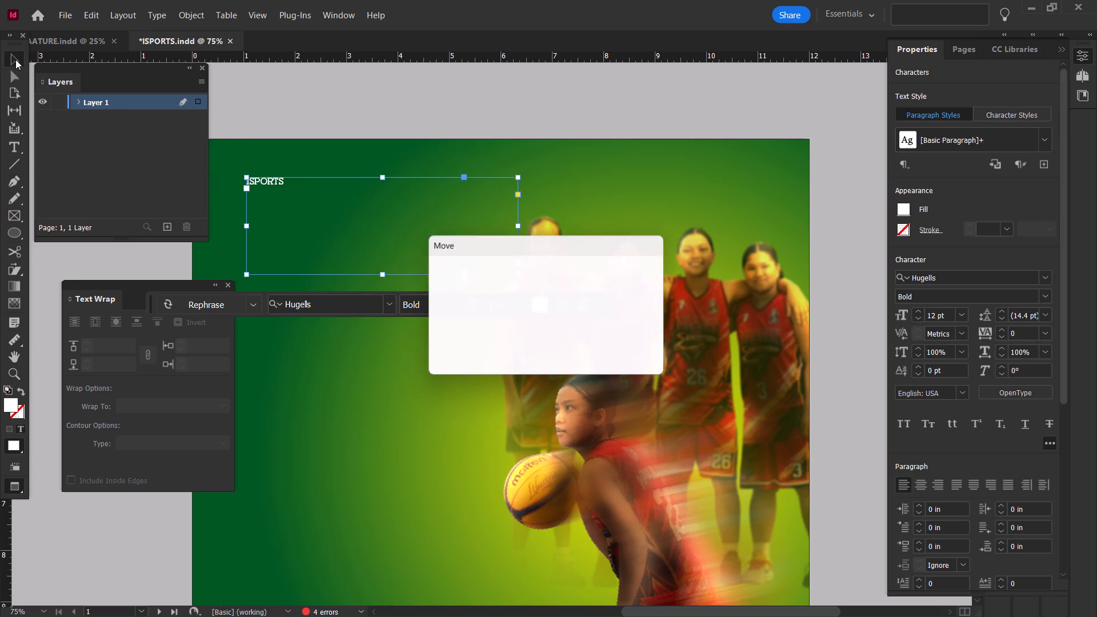
left_click(624, 302)
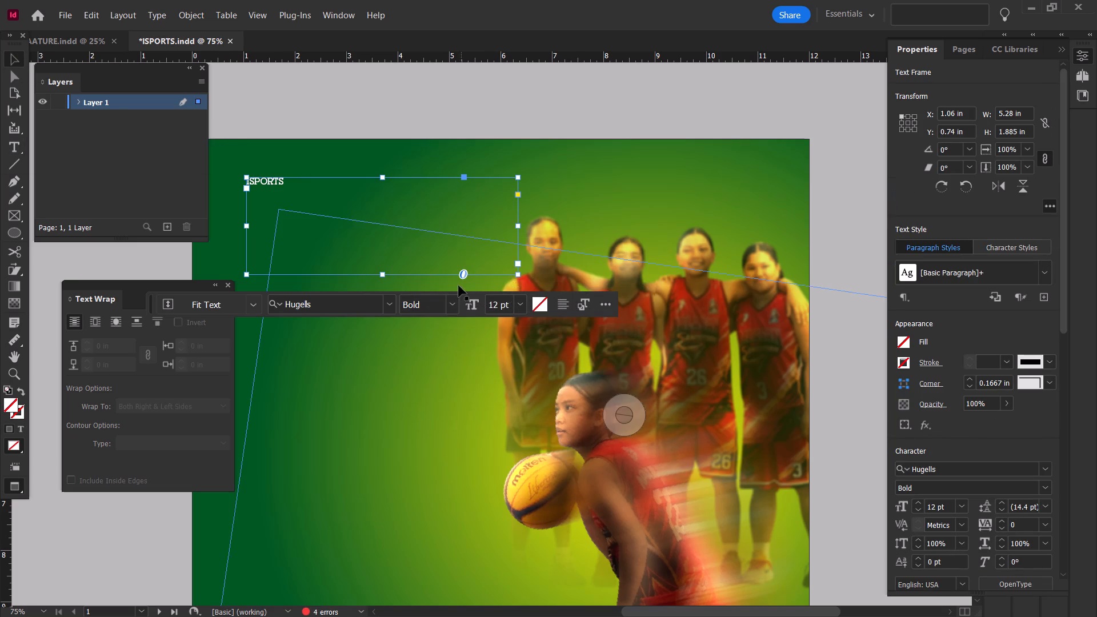
double_click(519, 275)
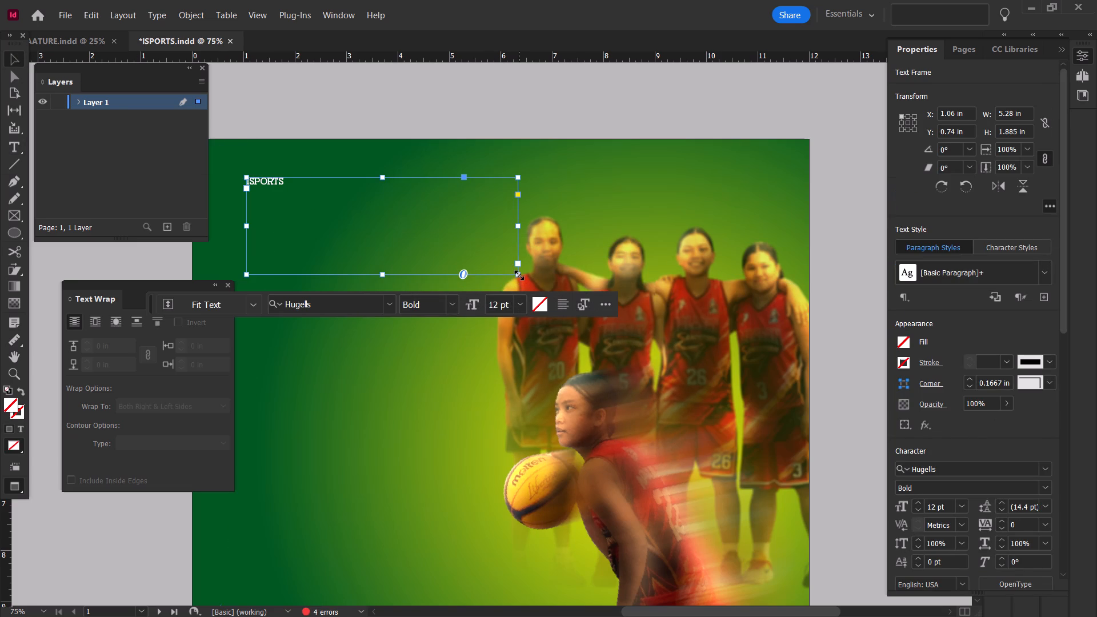
Move the ISPORTS text above the team players, to about X 9.42 in, Y 1.1 in.
left_click_drag(273, 181, 576, 189)
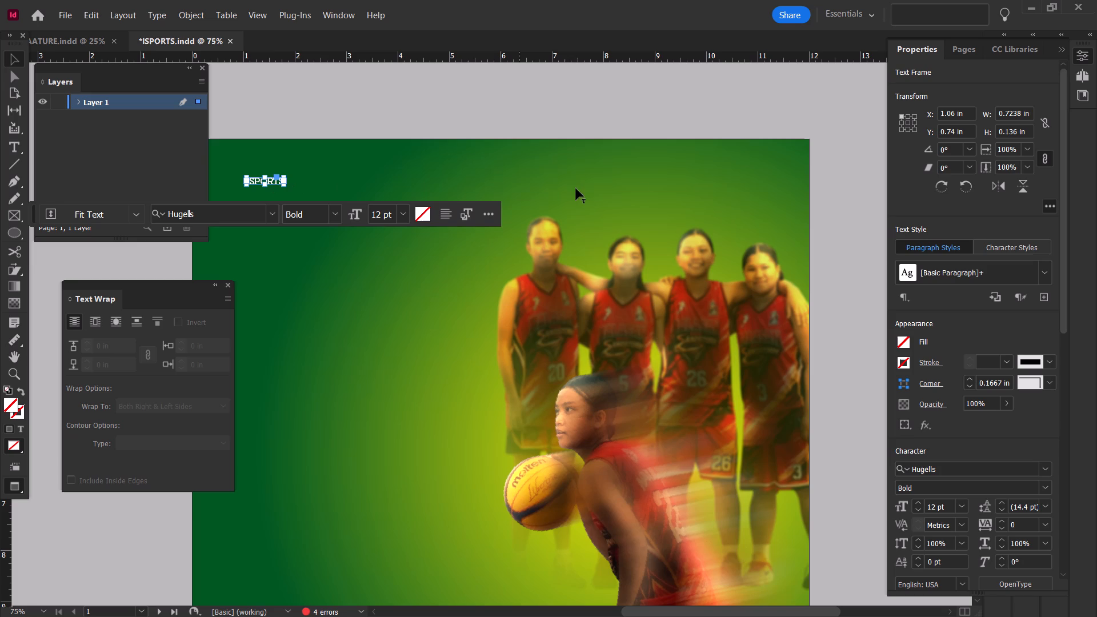
left_click_drag(576, 189, 708, 190)
left_click_drag(254, 181, 683, 201)
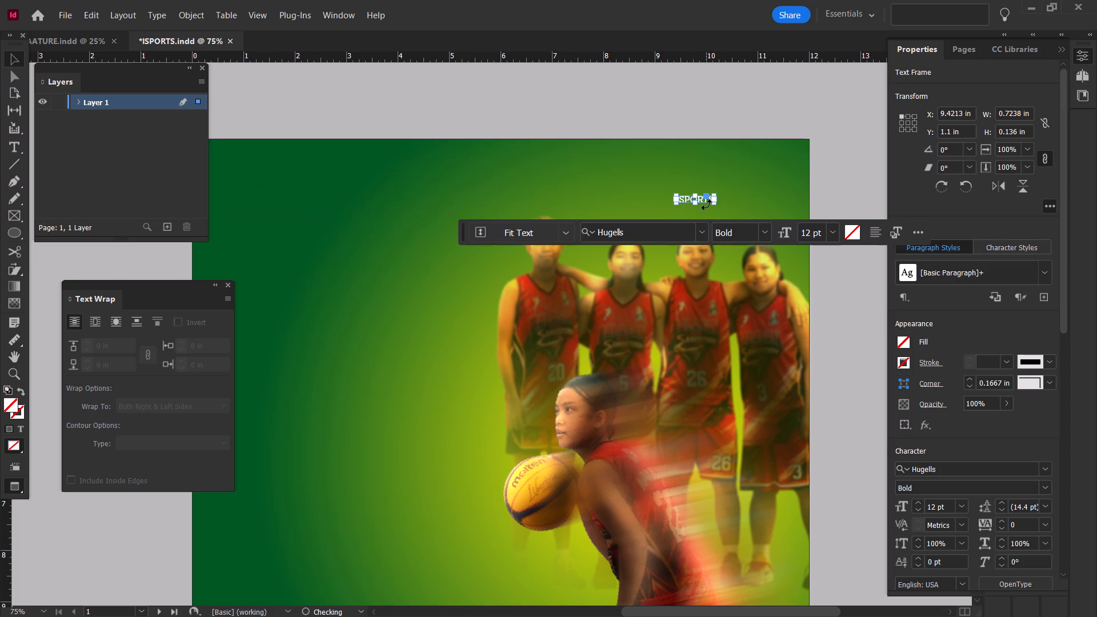
Enlarge the ISPORTS text frame around its centre to about 5.19 by 0.94 in.
double_click(715, 199)
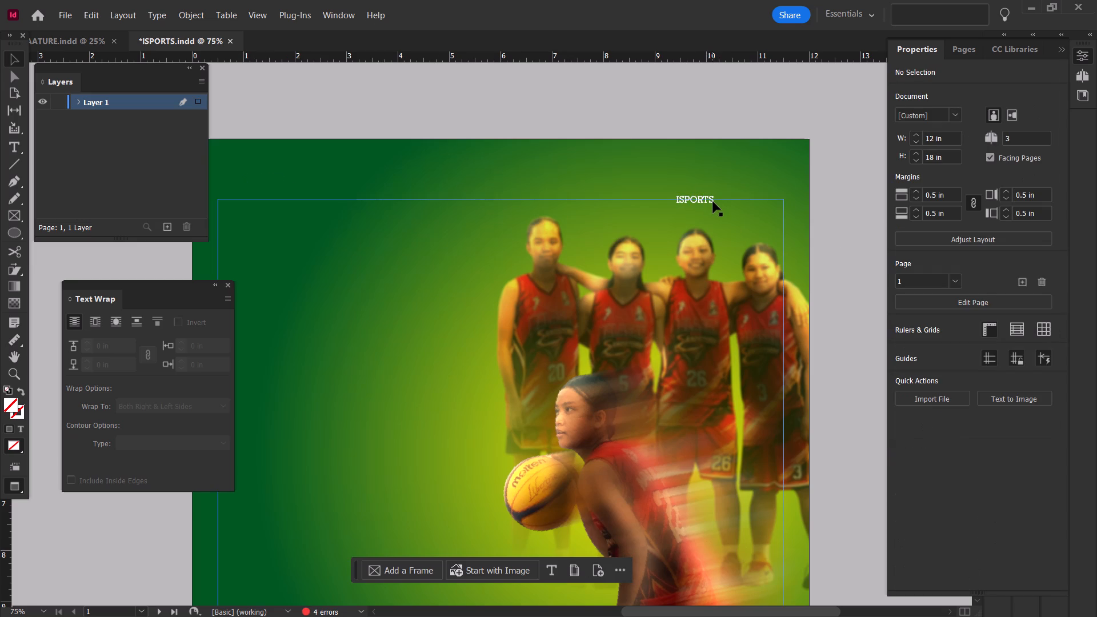
left_click(707, 196)
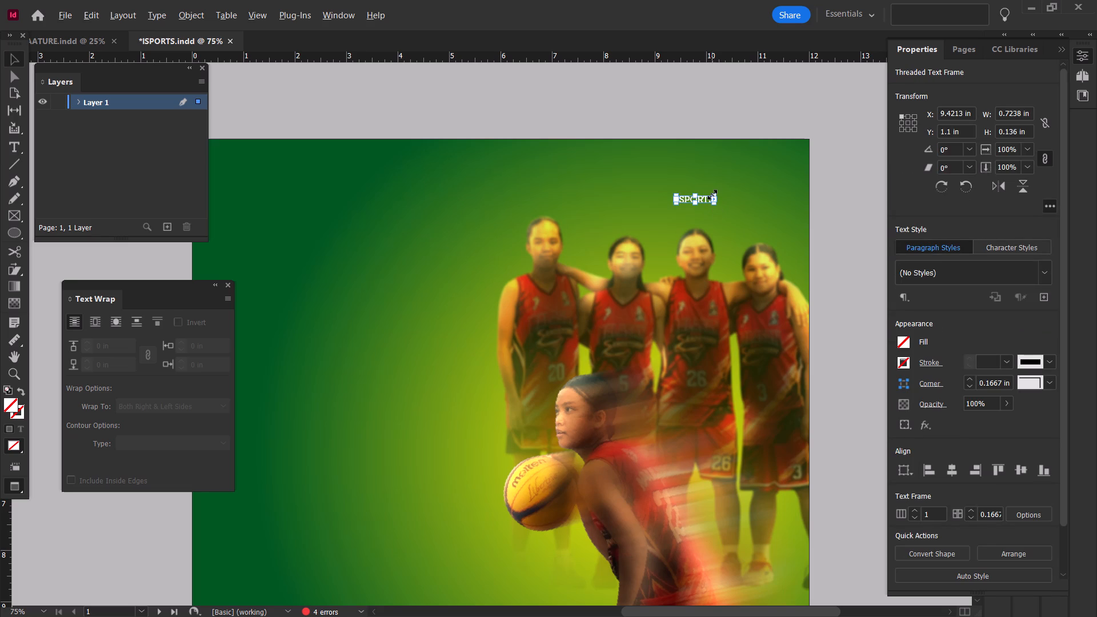
left_click_drag(712, 194, 750, 174, "alt+shift")
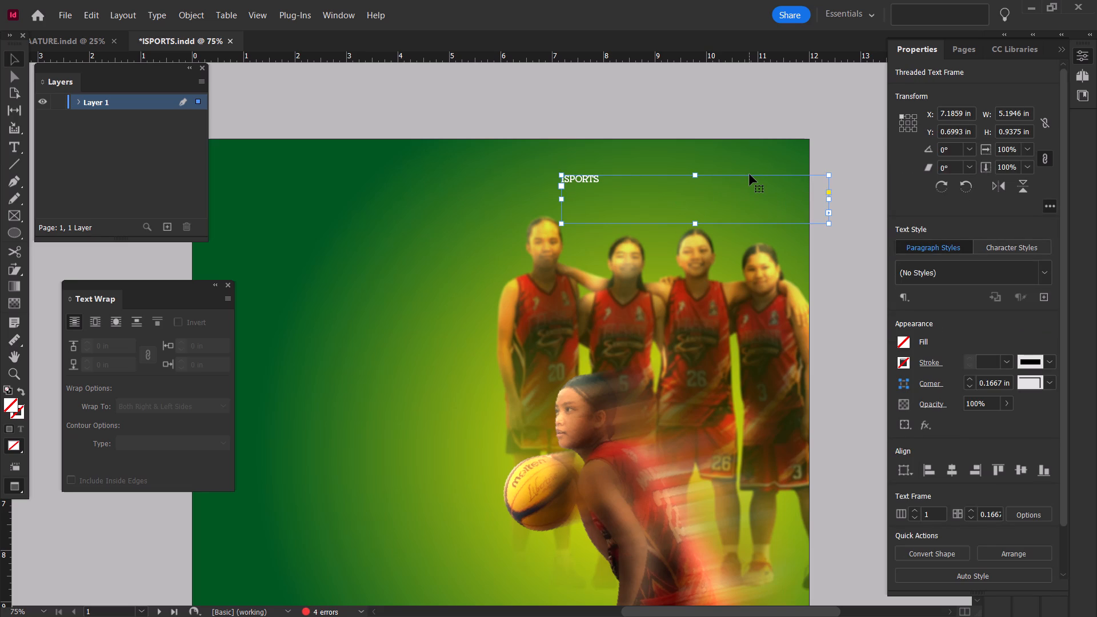
Undo the frame enlargement and scale the ISPORTS text together with its frame to about 2.58 by 0.48 in.
key("ctrl+z")
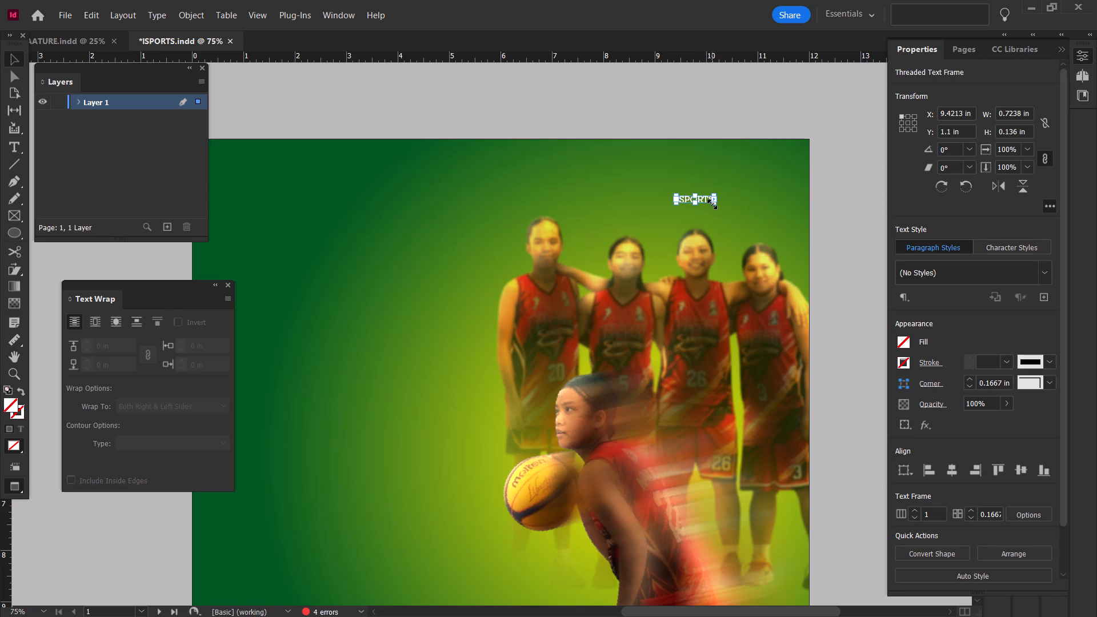
scroll(712, 205, "up", 1, "ctrl+shift")
left_click_drag(712, 205, 740, 246, "ctrl+shift")
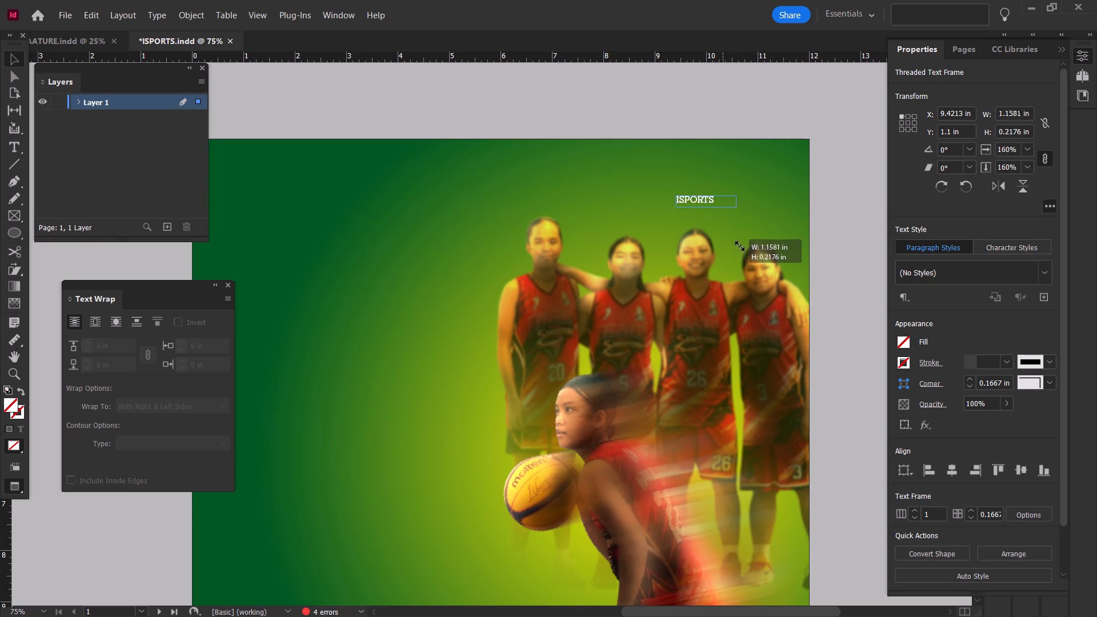
left_click_drag(740, 246, 810, 378, "ctrl+shift")
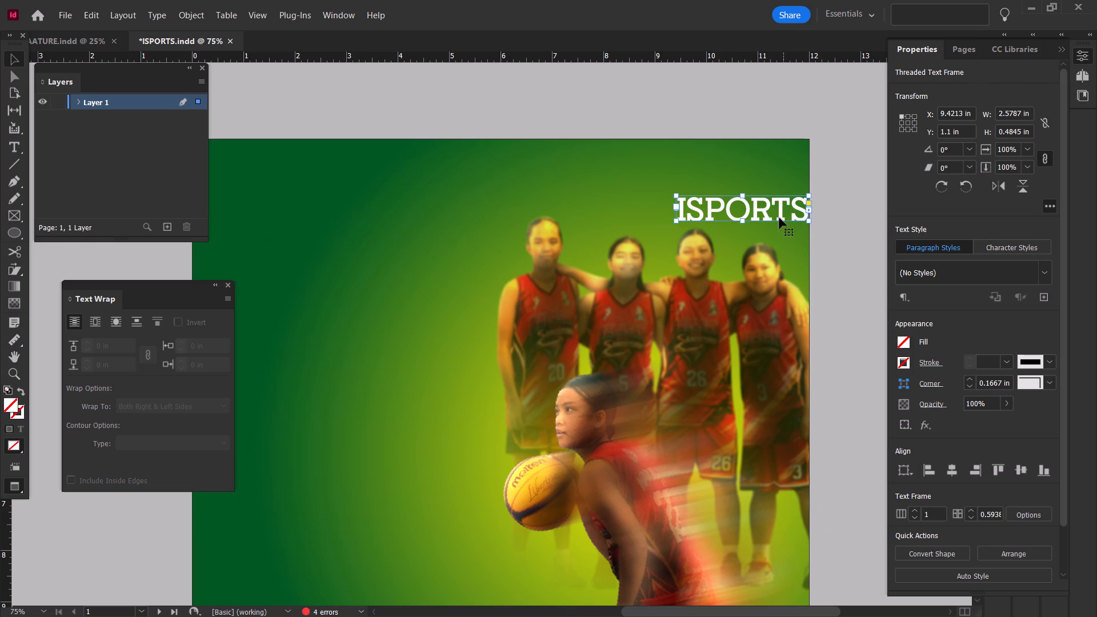
Move the ISPORTS title up above the team players, to about X 8.79 in, Y 0.68 in, and deselect it.
left_click_drag(771, 205, 732, 175)
left_click_drag(728, 174, 733, 183)
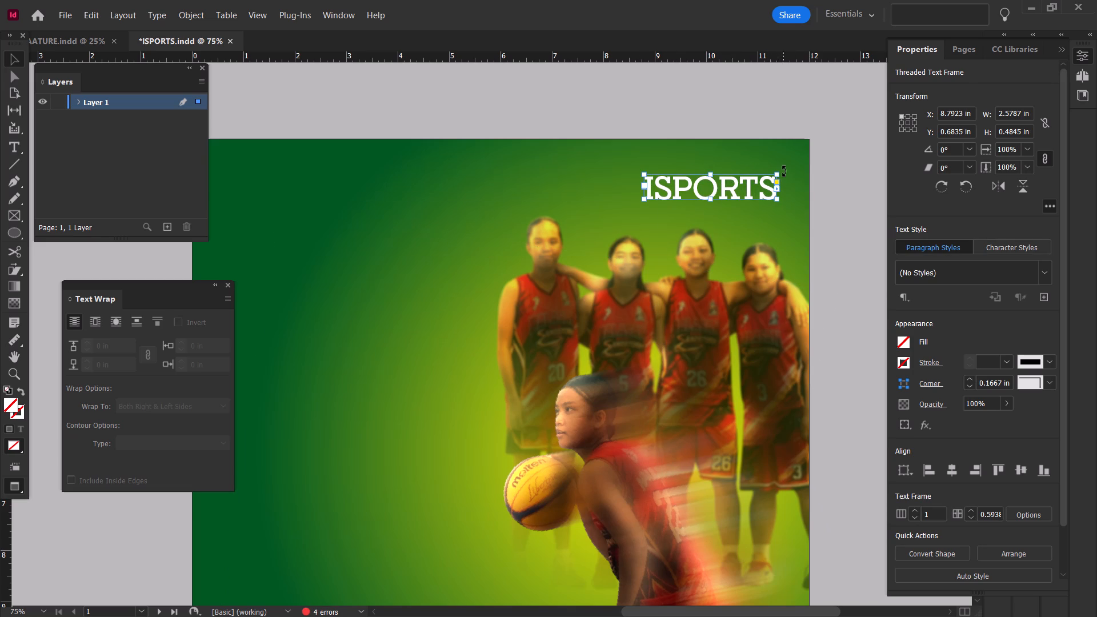
left_click(785, 165)
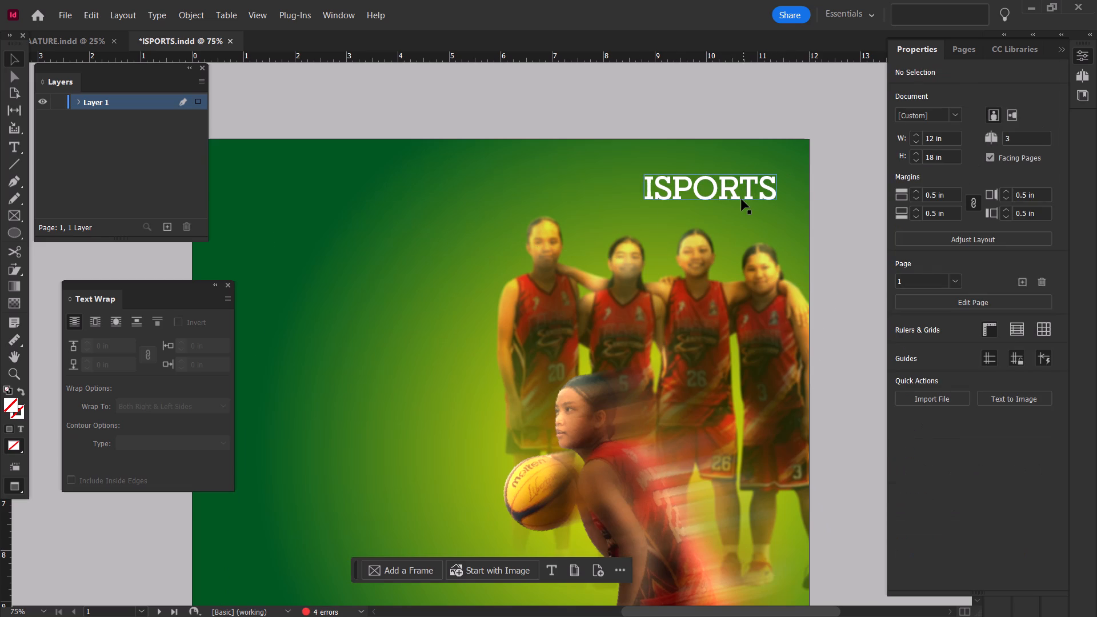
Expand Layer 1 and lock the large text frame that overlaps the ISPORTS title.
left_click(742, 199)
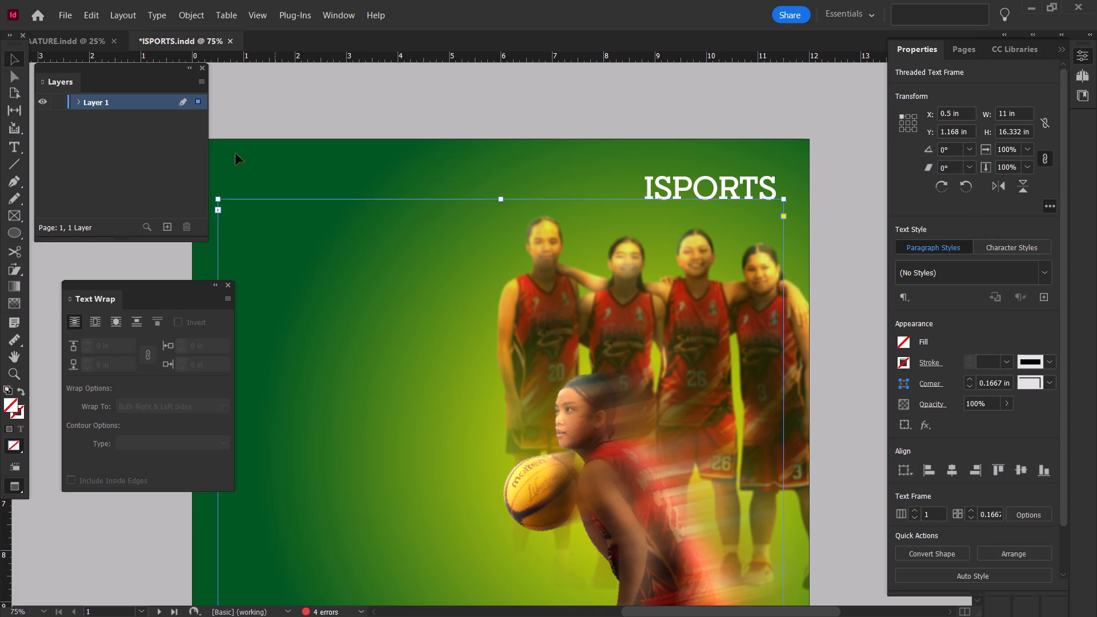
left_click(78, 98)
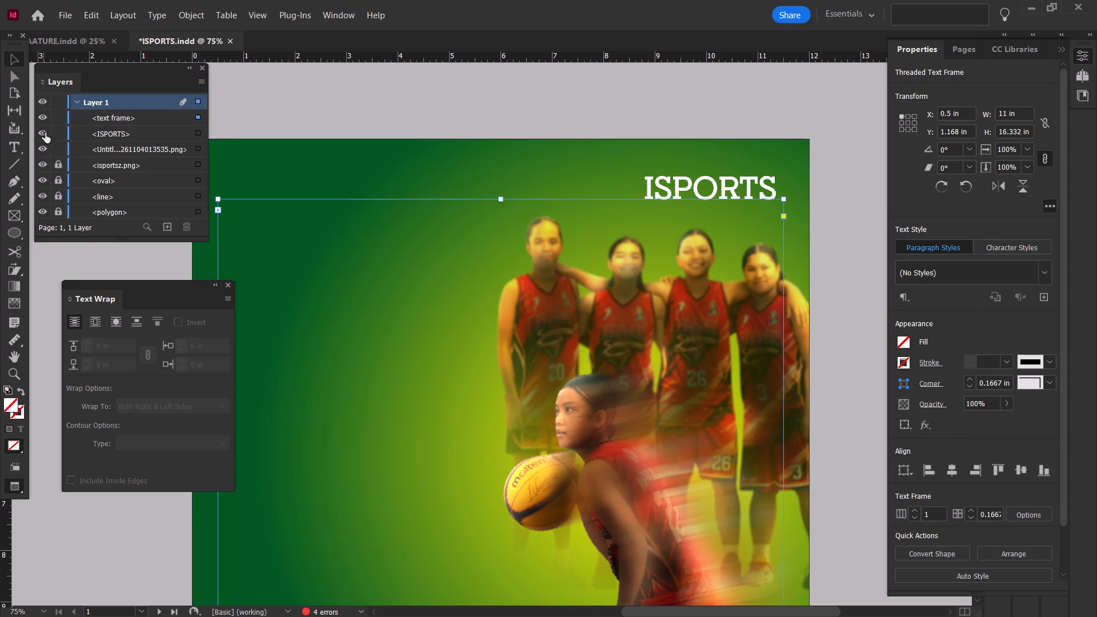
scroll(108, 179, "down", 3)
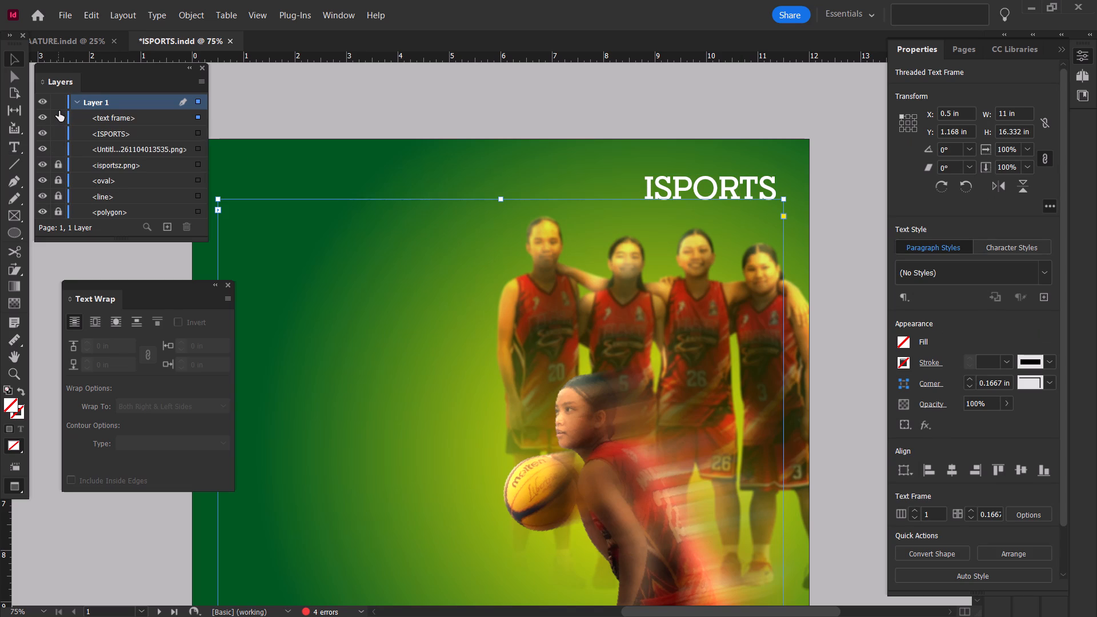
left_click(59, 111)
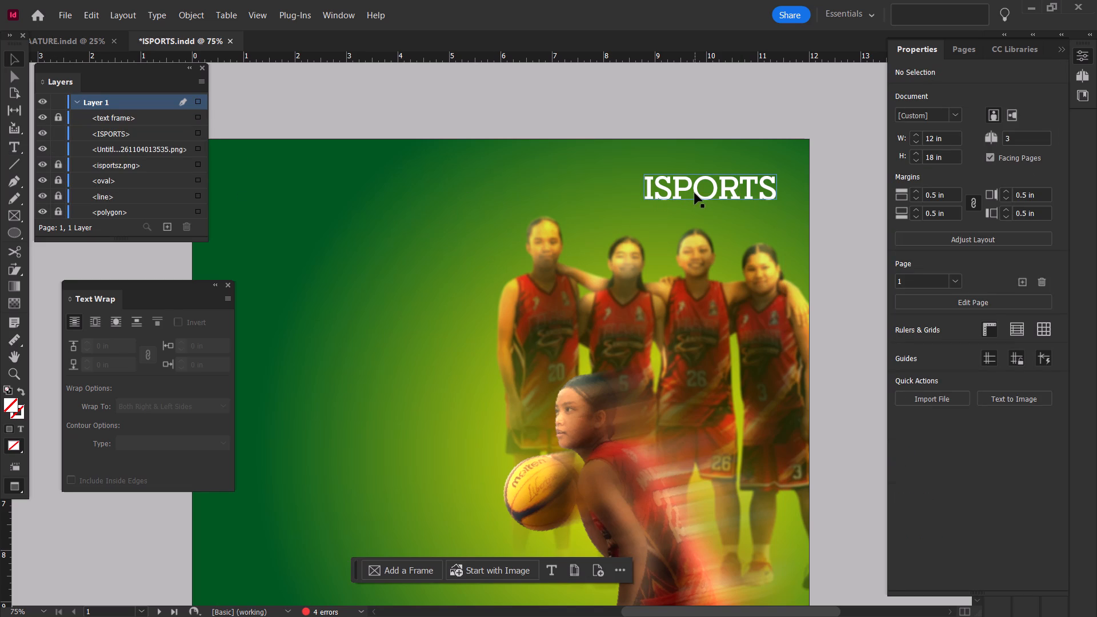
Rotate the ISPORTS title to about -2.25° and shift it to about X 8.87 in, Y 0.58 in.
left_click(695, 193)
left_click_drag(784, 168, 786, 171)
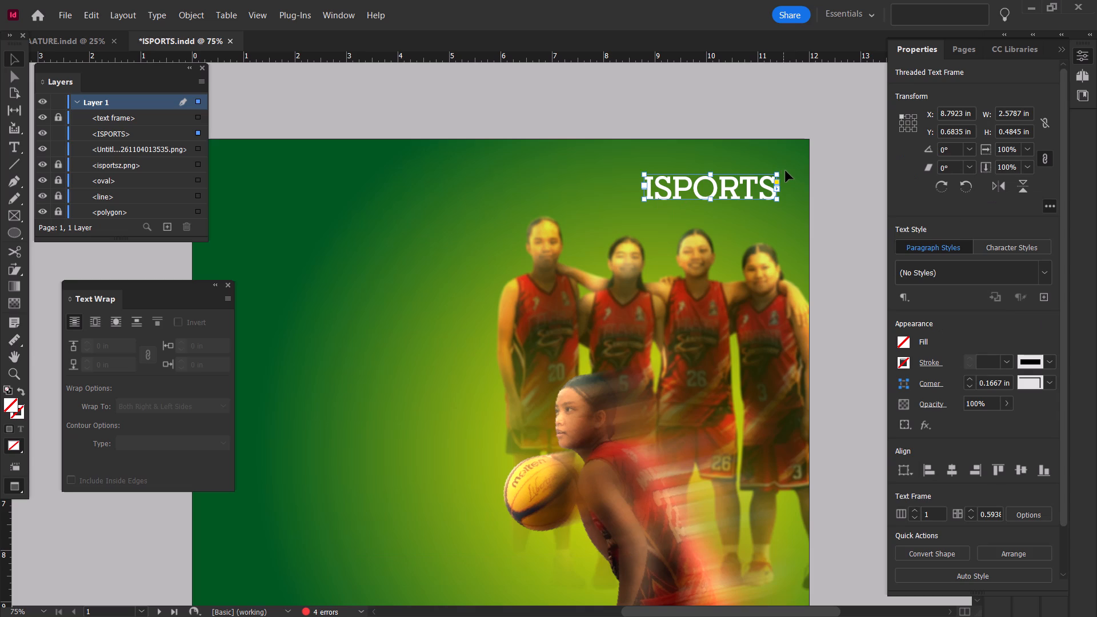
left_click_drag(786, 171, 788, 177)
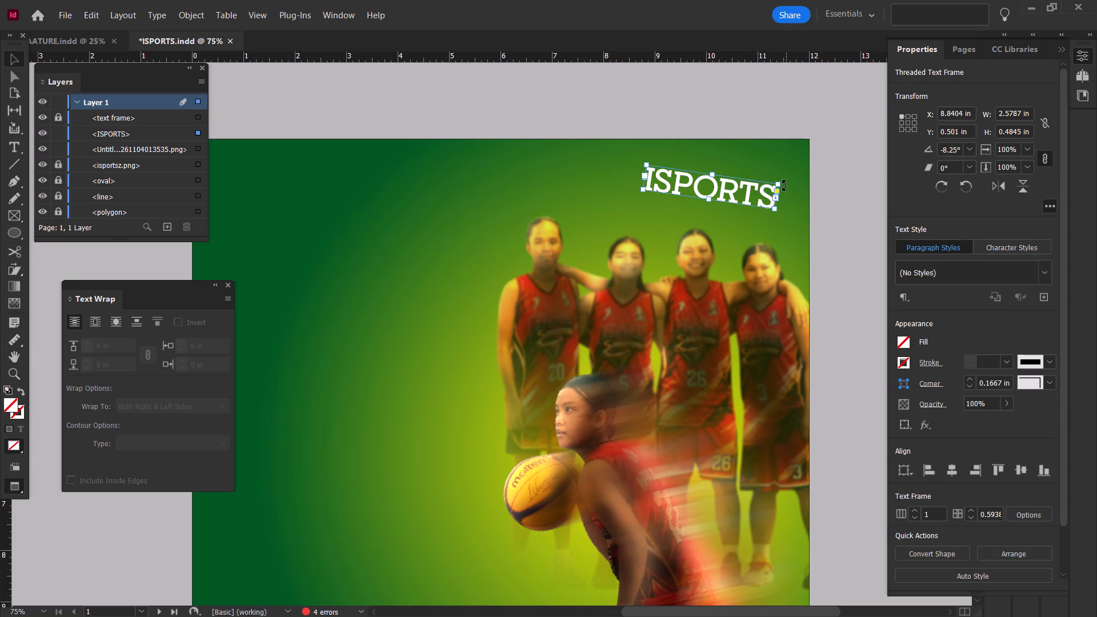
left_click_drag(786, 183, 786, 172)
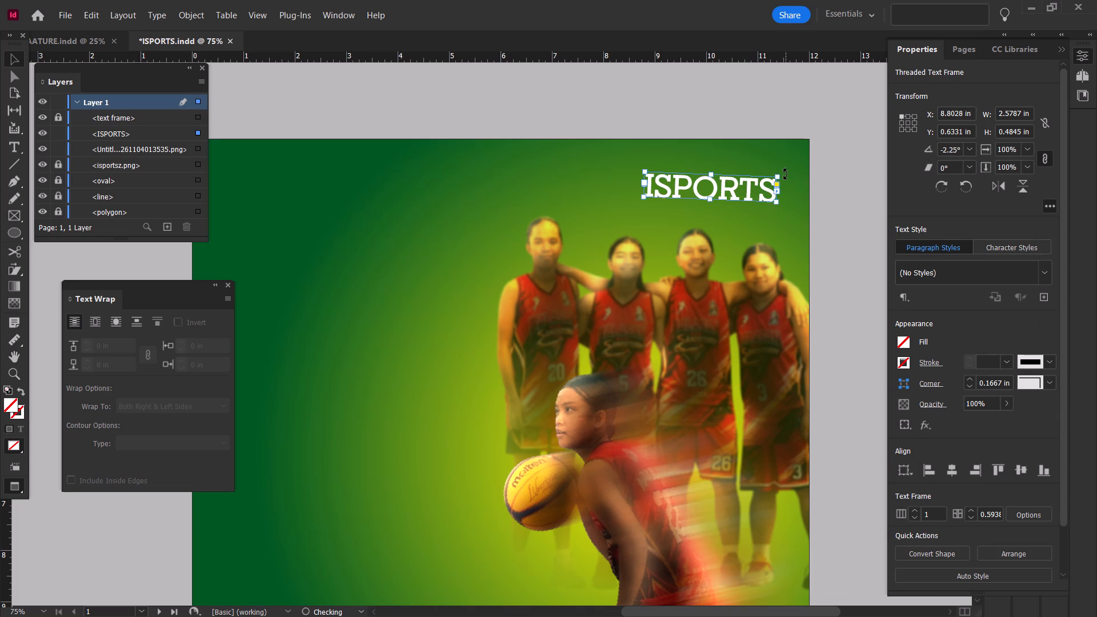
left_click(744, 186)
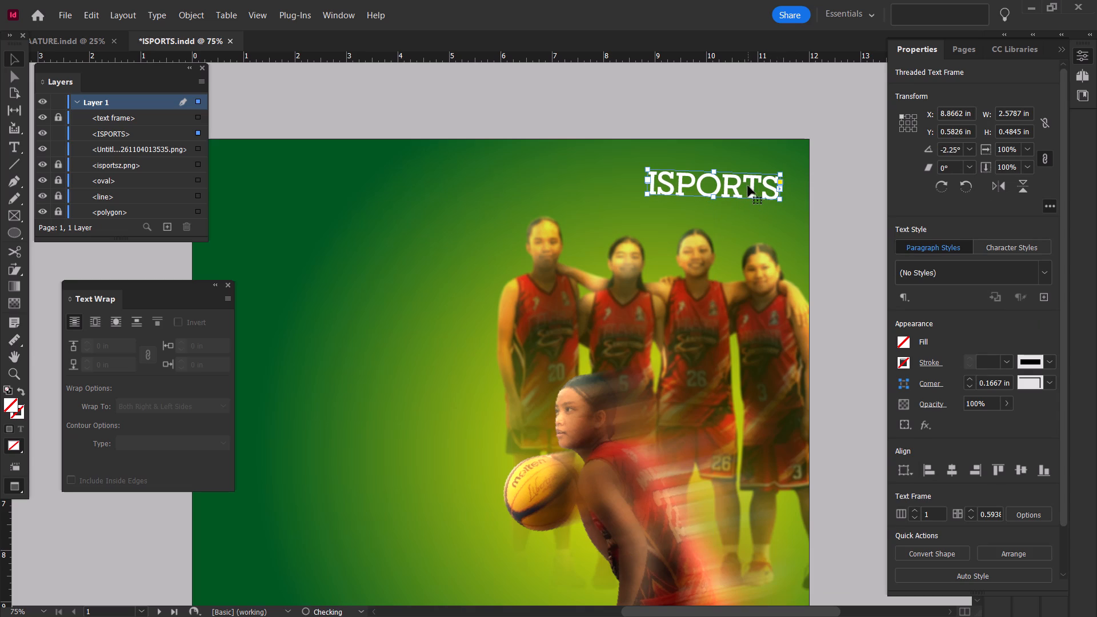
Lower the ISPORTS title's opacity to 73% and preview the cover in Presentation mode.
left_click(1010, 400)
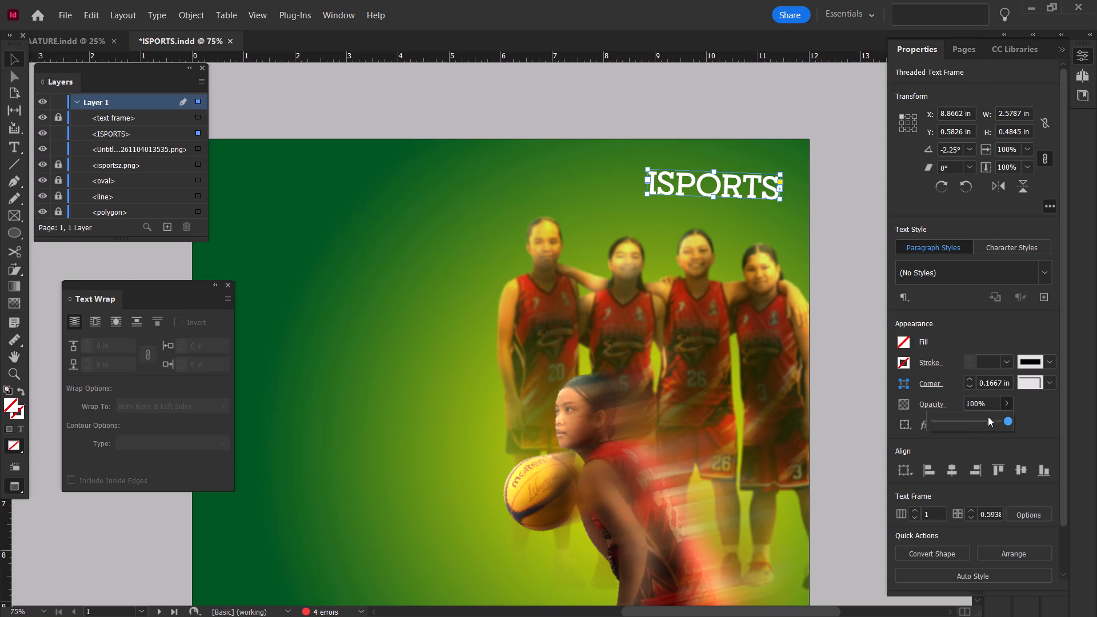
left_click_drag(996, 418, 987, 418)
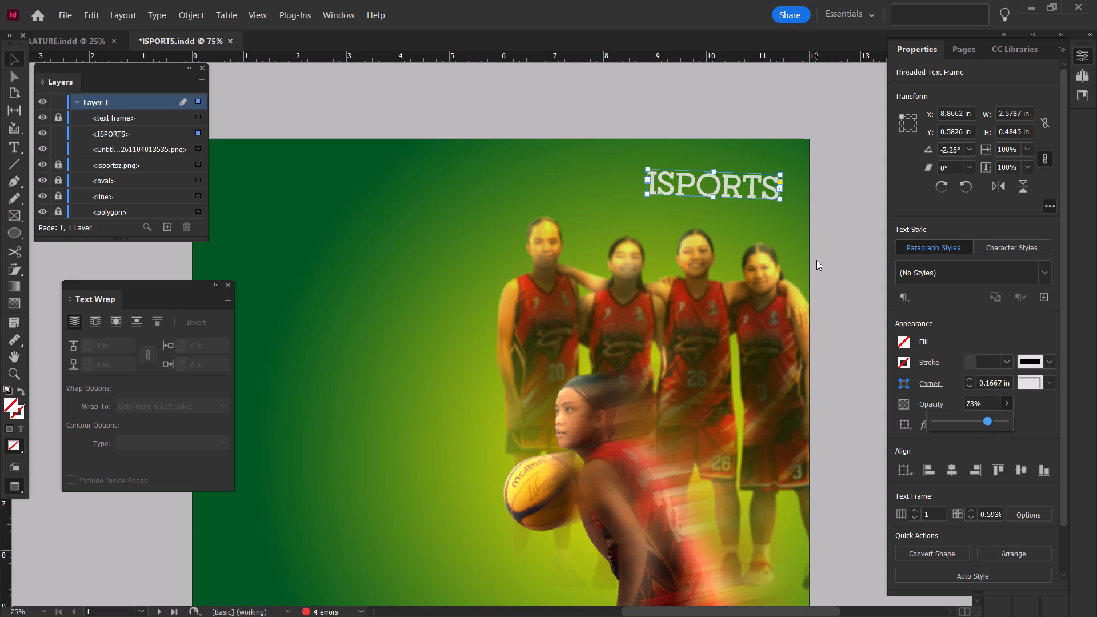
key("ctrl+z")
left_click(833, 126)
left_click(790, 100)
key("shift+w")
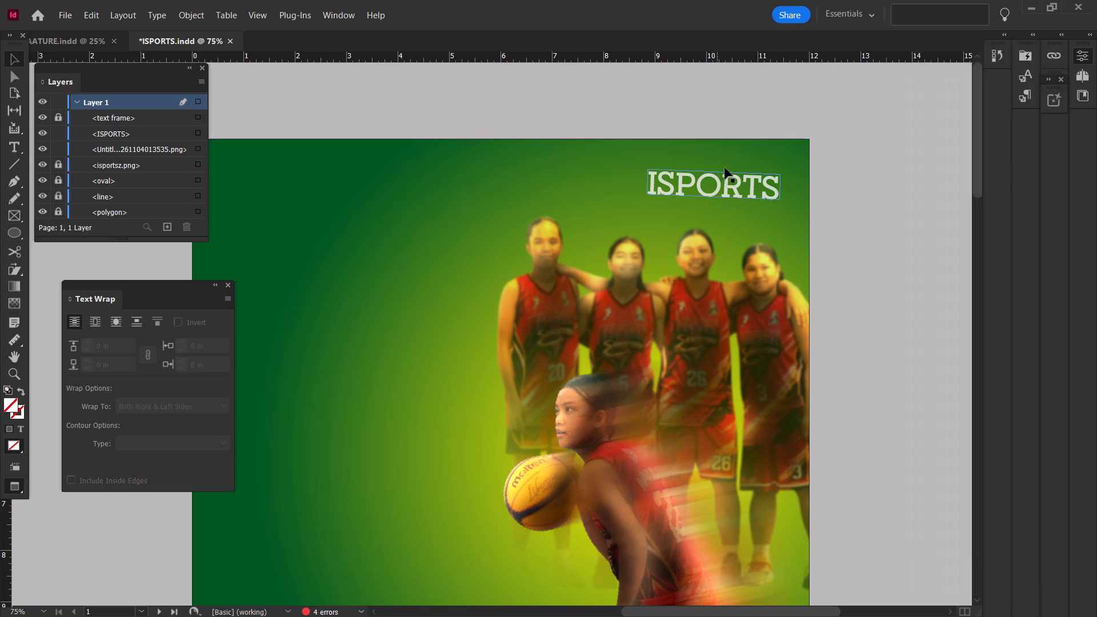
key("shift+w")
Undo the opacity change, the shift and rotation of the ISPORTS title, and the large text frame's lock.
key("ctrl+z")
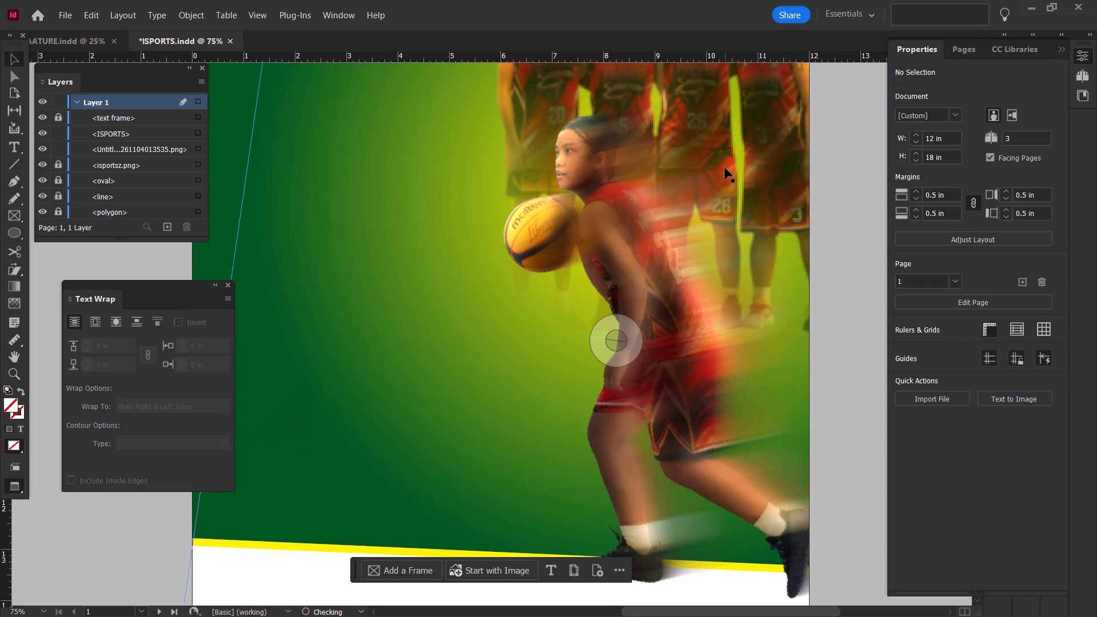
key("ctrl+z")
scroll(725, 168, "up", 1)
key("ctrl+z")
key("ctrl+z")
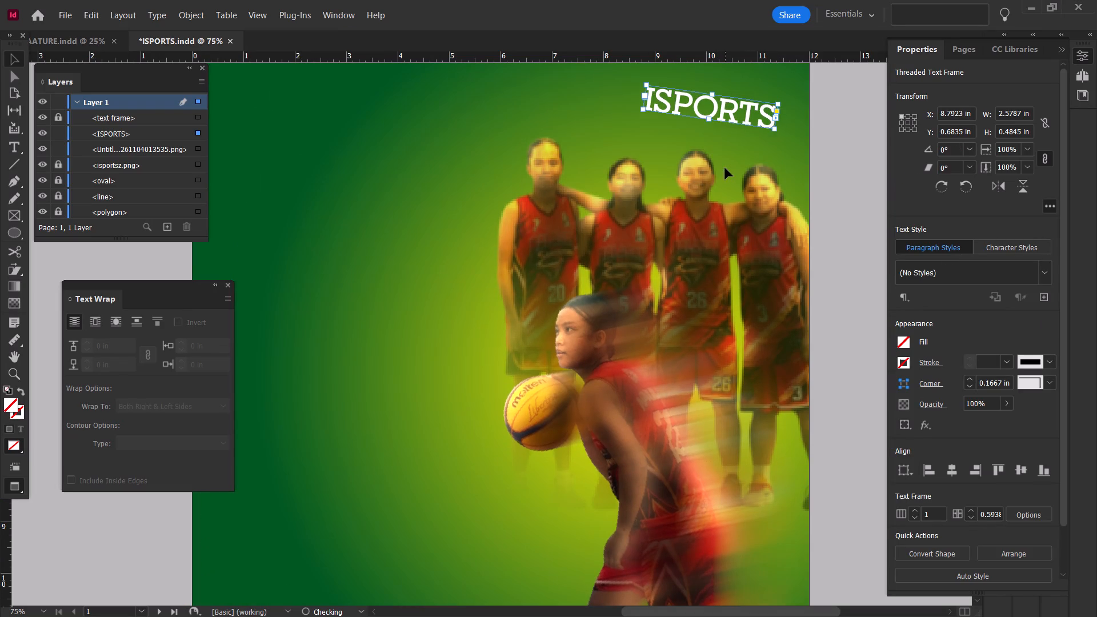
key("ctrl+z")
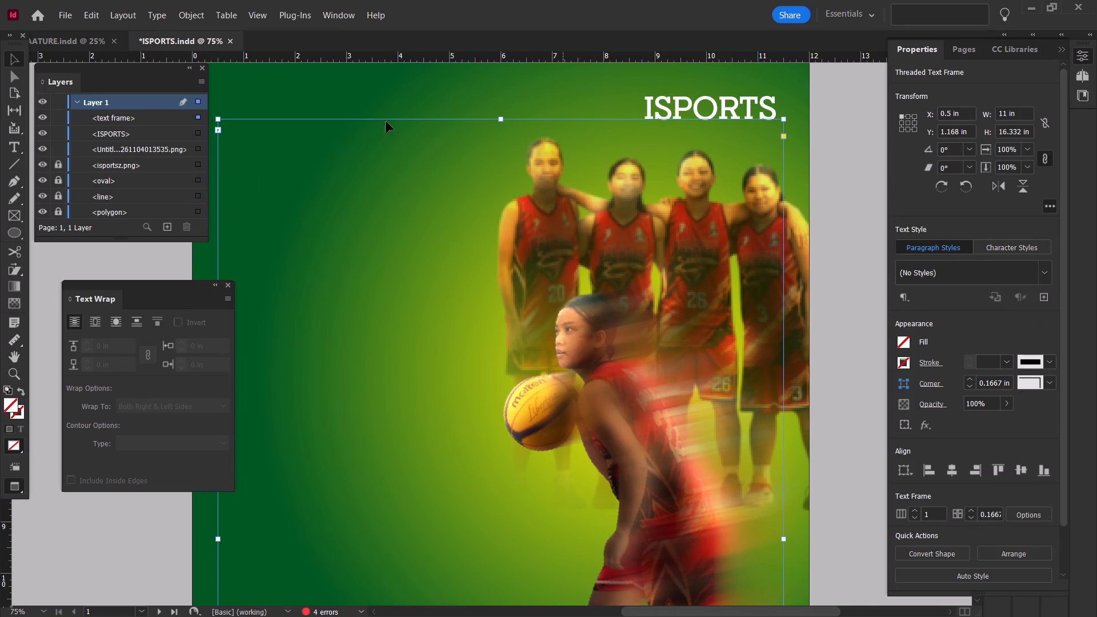
Lock the large page-sized text frame in Layer 1.
left_click(64, 114)
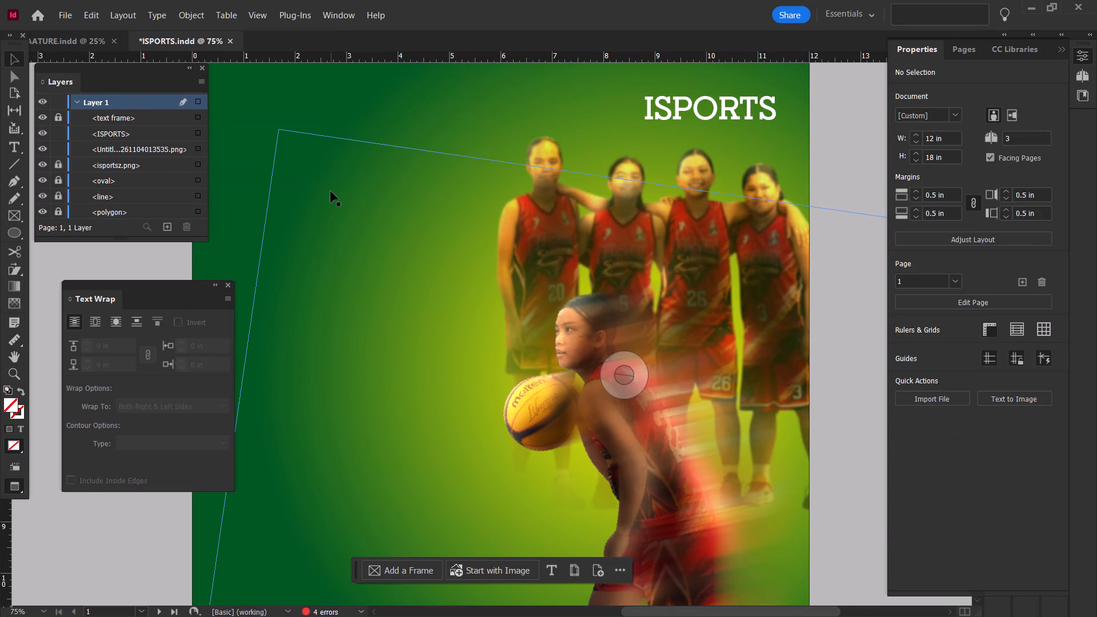
Preview the whole ISPORTS cover in Presentation mode and return to the editing view.
key("shift+q")
key("shift+w")
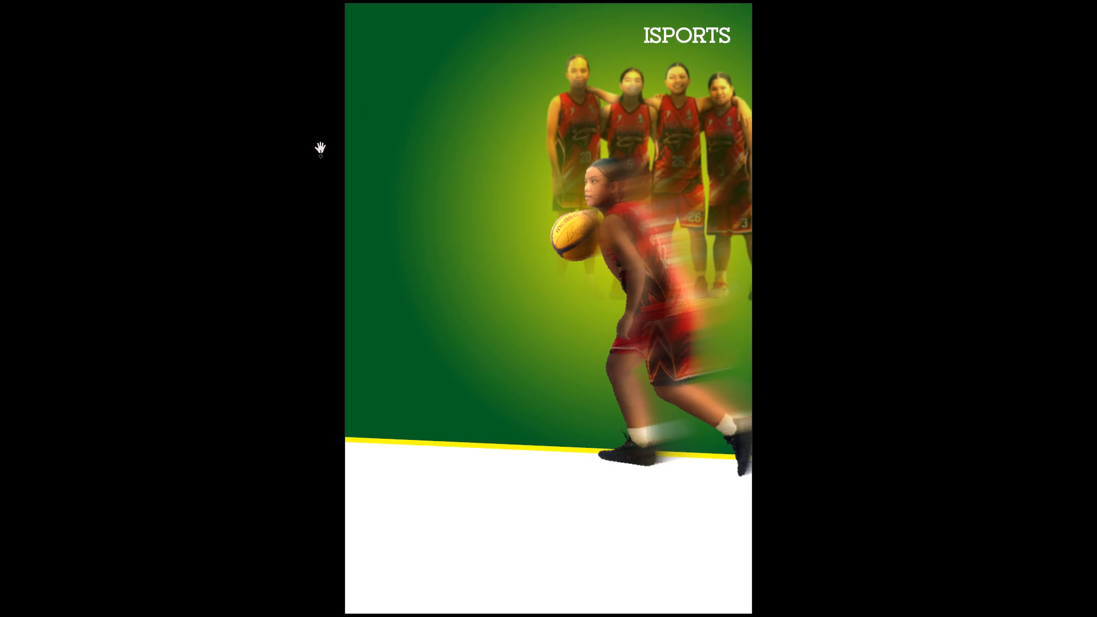
key("shift+w")
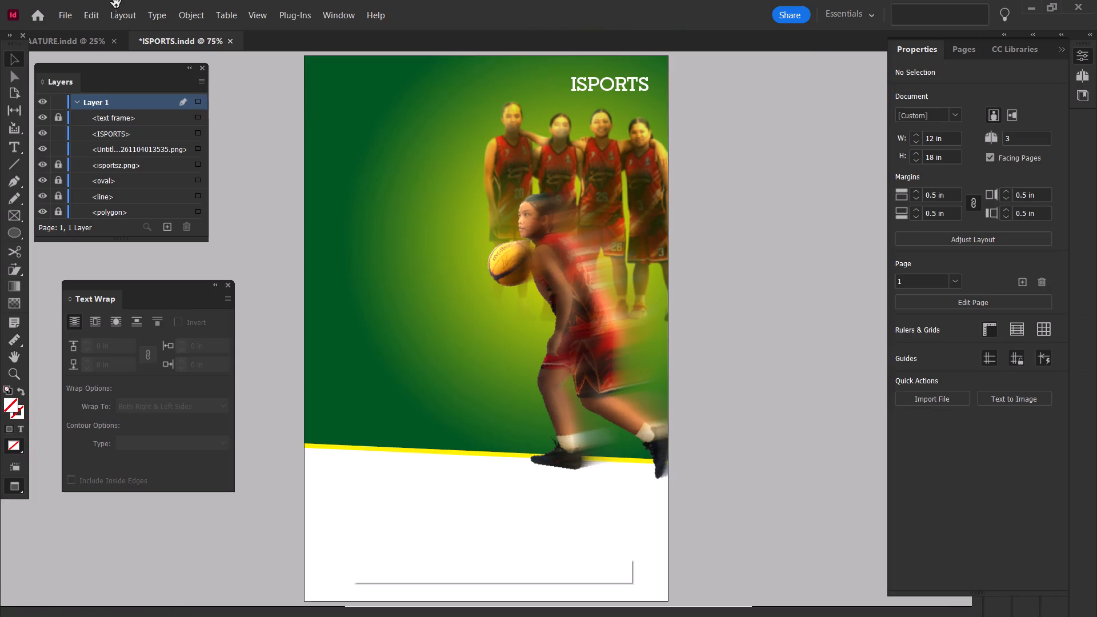
Switch to the other open document and examine its "8-9 feature" spread in Presentation mode.
left_click(62, 39)
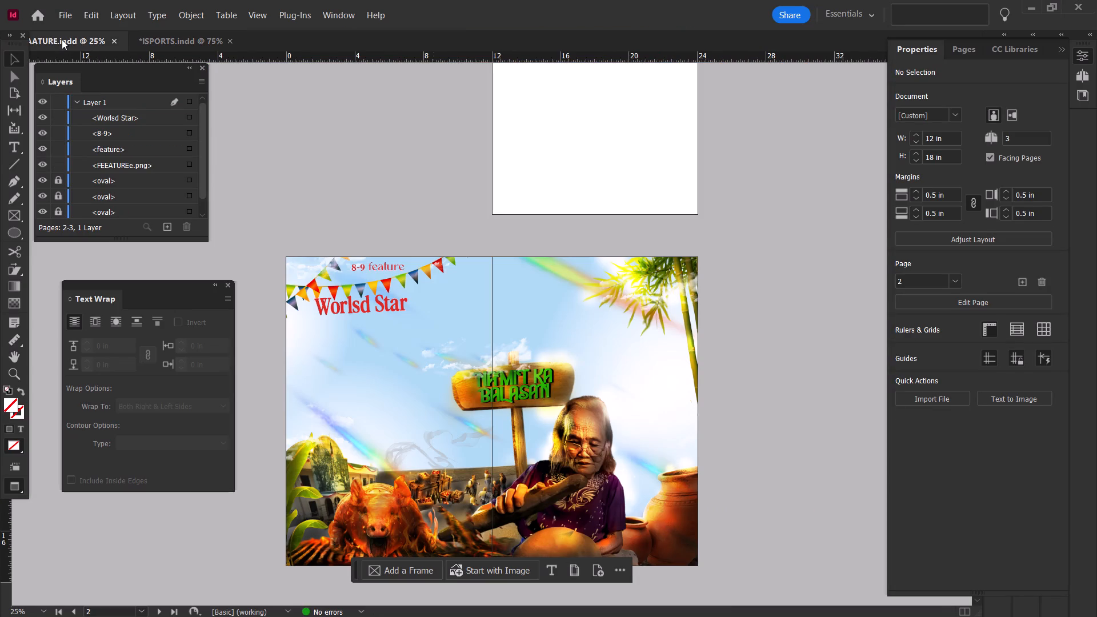
key("shift+w")
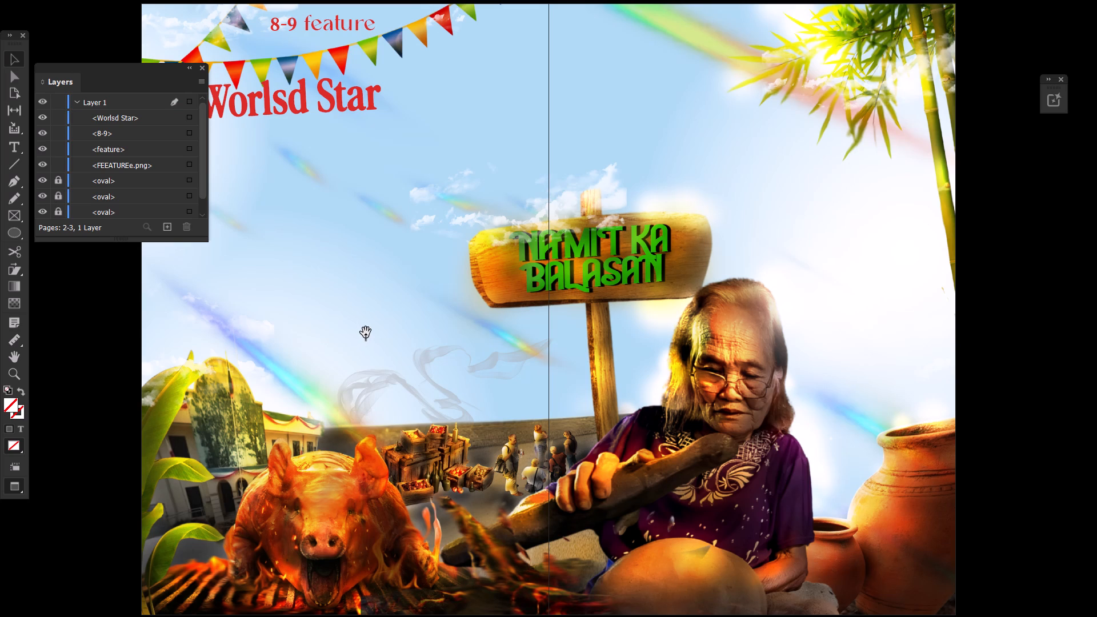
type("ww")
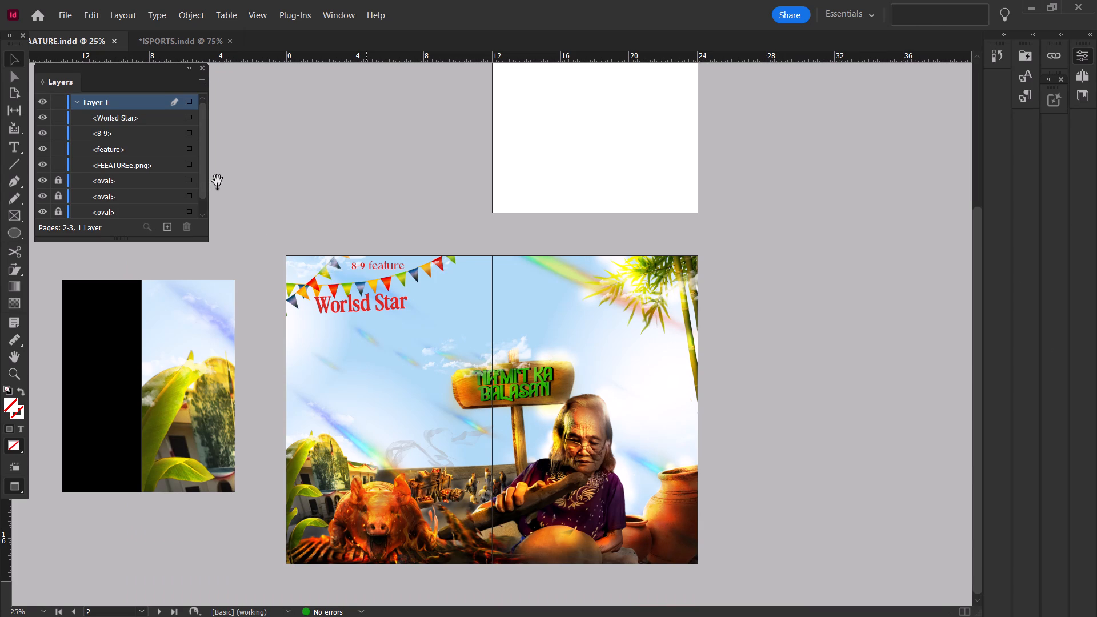
Preview the "8-9 feature" spread again in Presentation mode and return to the editing view.
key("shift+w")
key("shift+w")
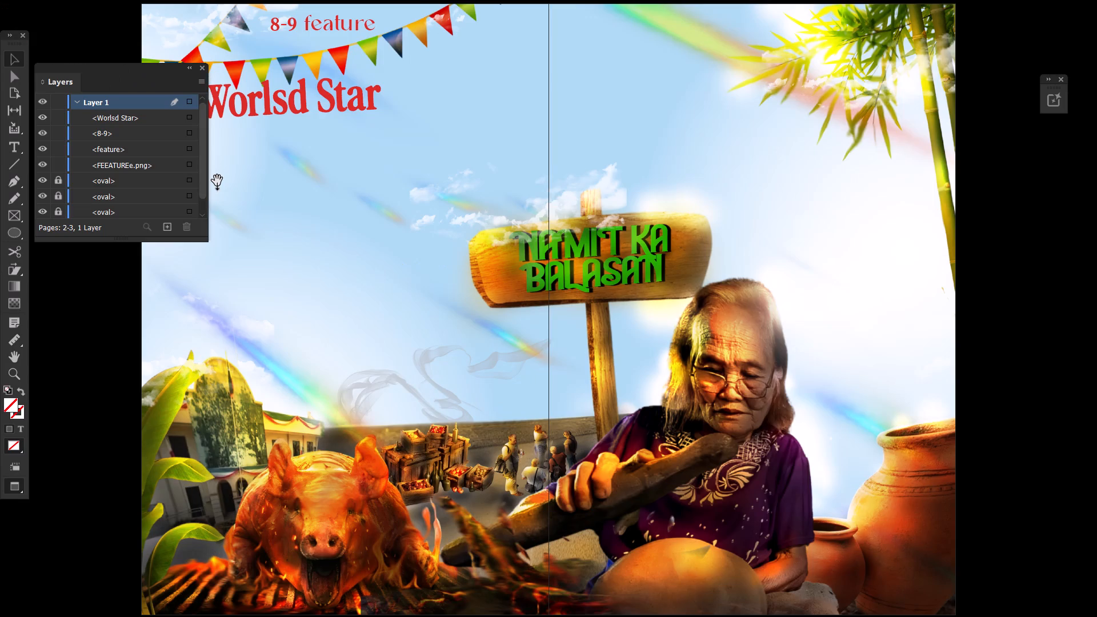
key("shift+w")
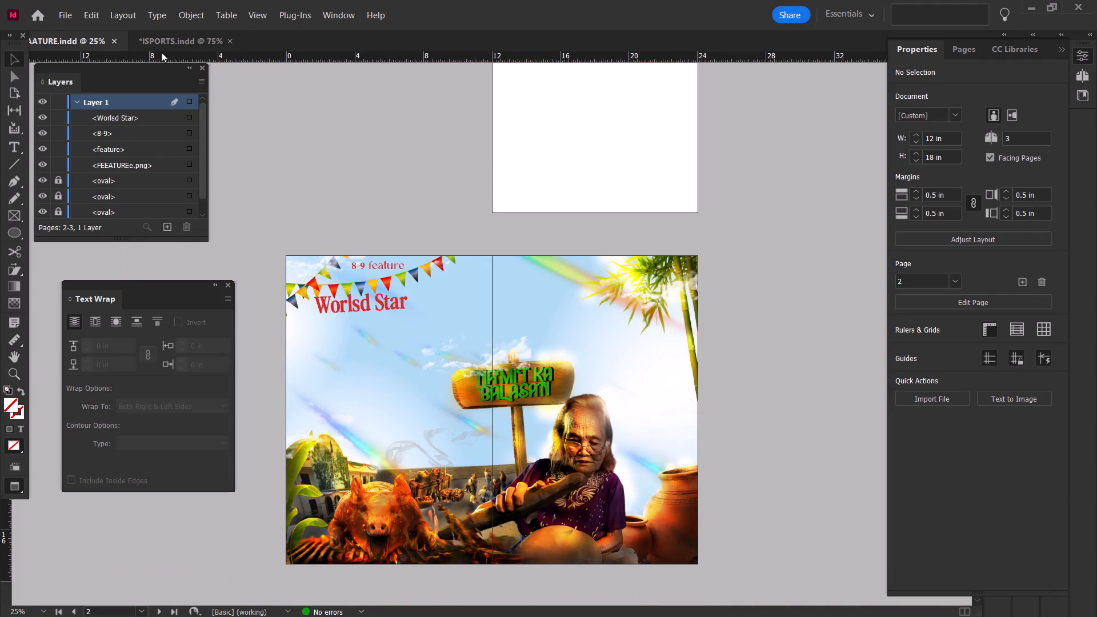
Switch back to the ISPORTS document, preview its basketball cover page in Presentation mode and return to the editing view.
left_click(181, 37)
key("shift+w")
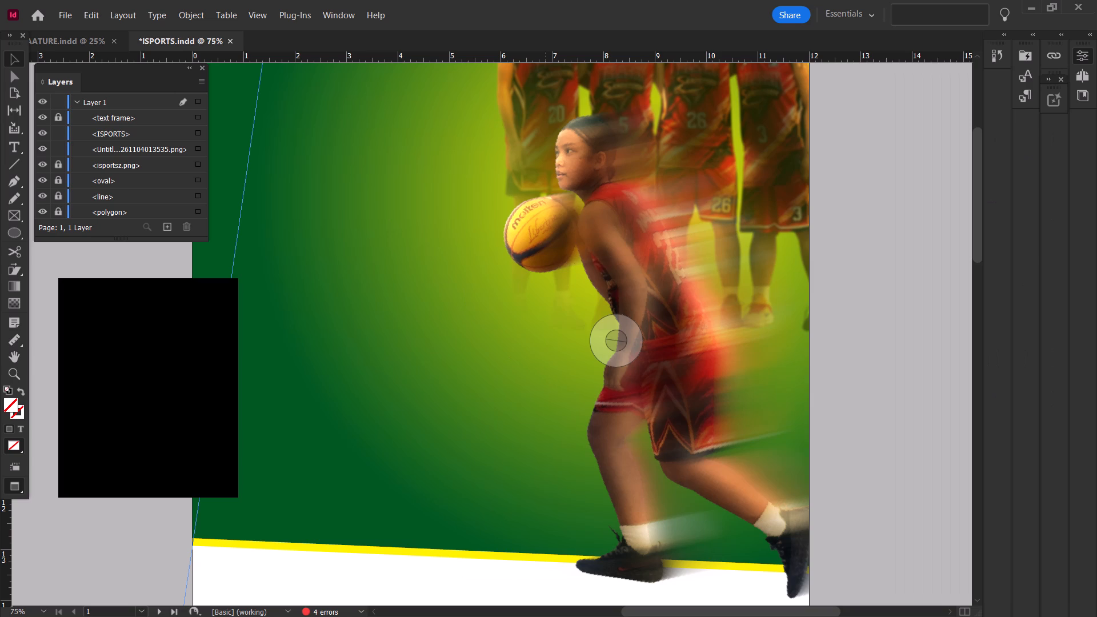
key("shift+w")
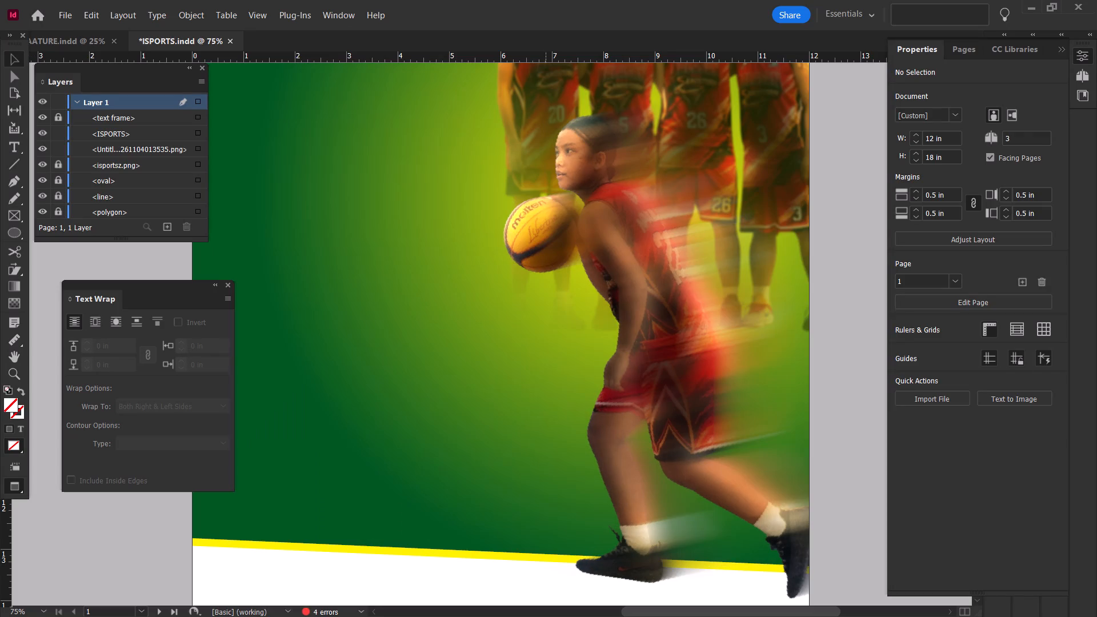
Switch to the web browser with the Pinterest search for flare overlays.
left_click(669, 603)
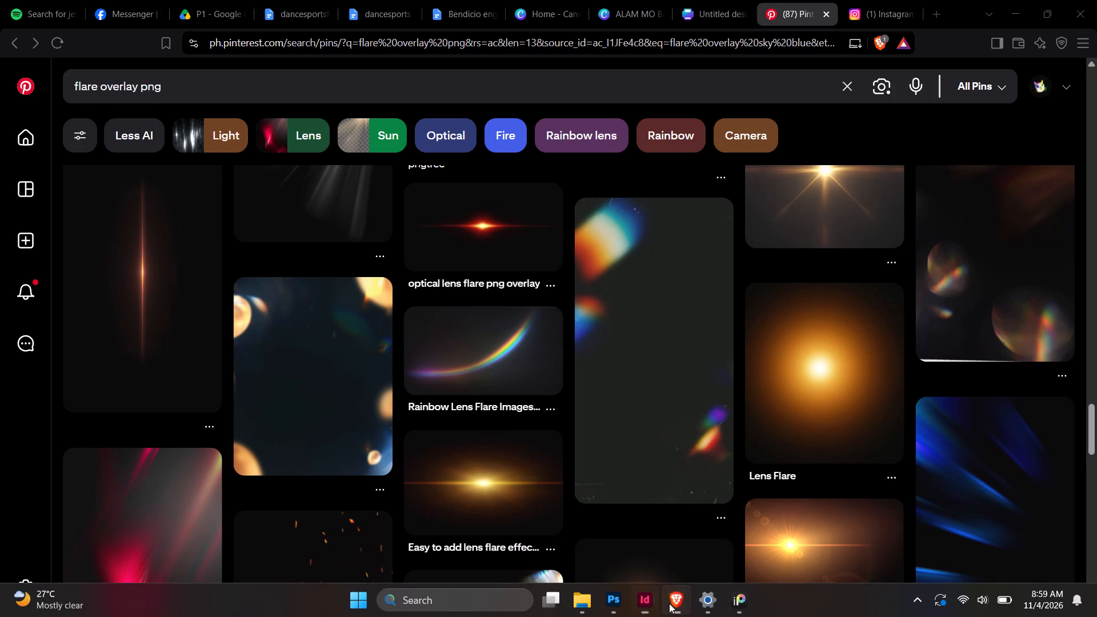
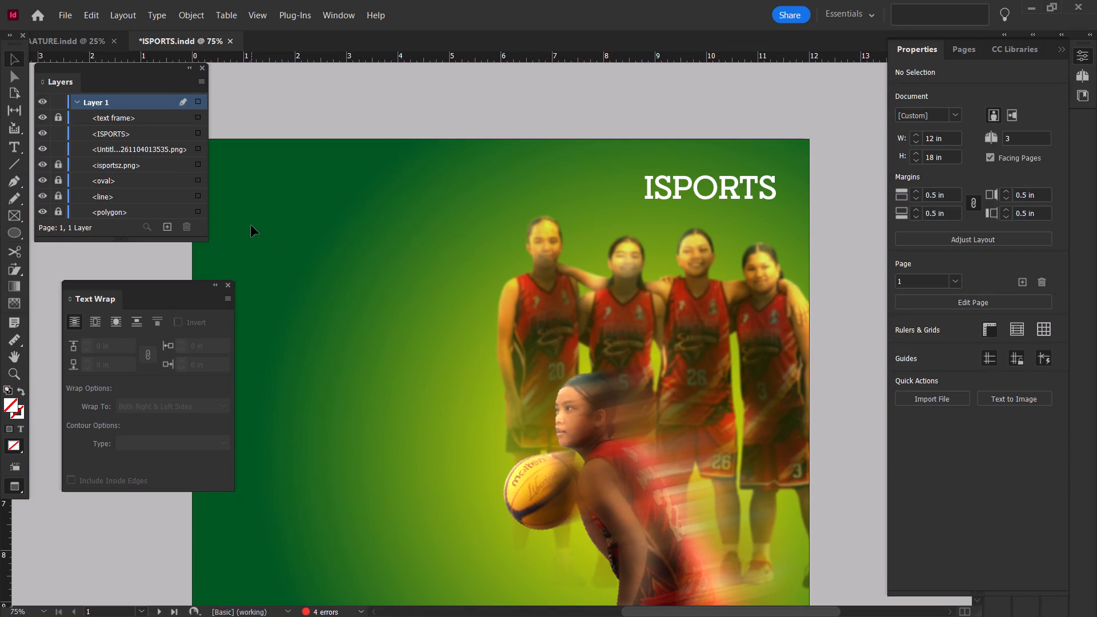
Preview the ISPORTS cover page in Presentation mode.
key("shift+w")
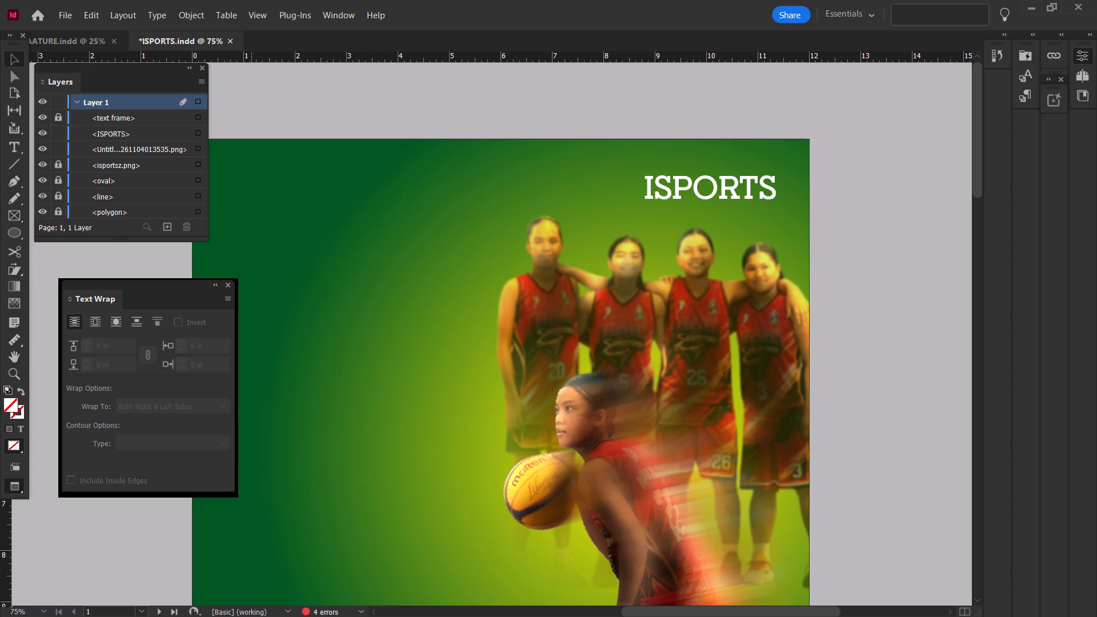
Examine the lower part of the ISPORTS cover, the full cover page and the inside spread that follows it.
key("shift+w")
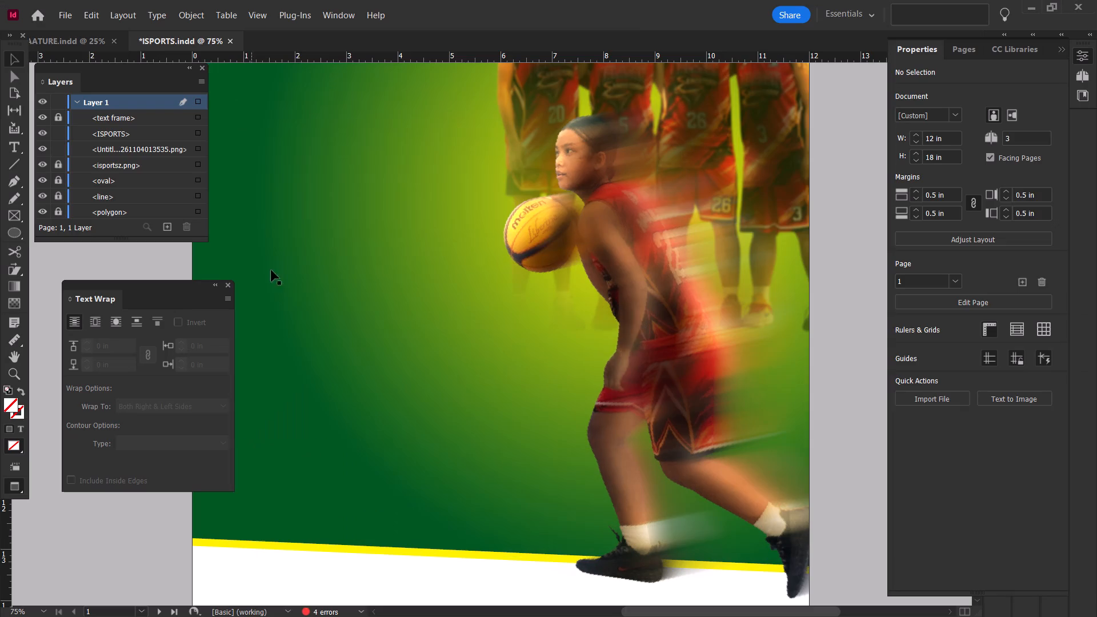
right_click(353, 378, "alt")
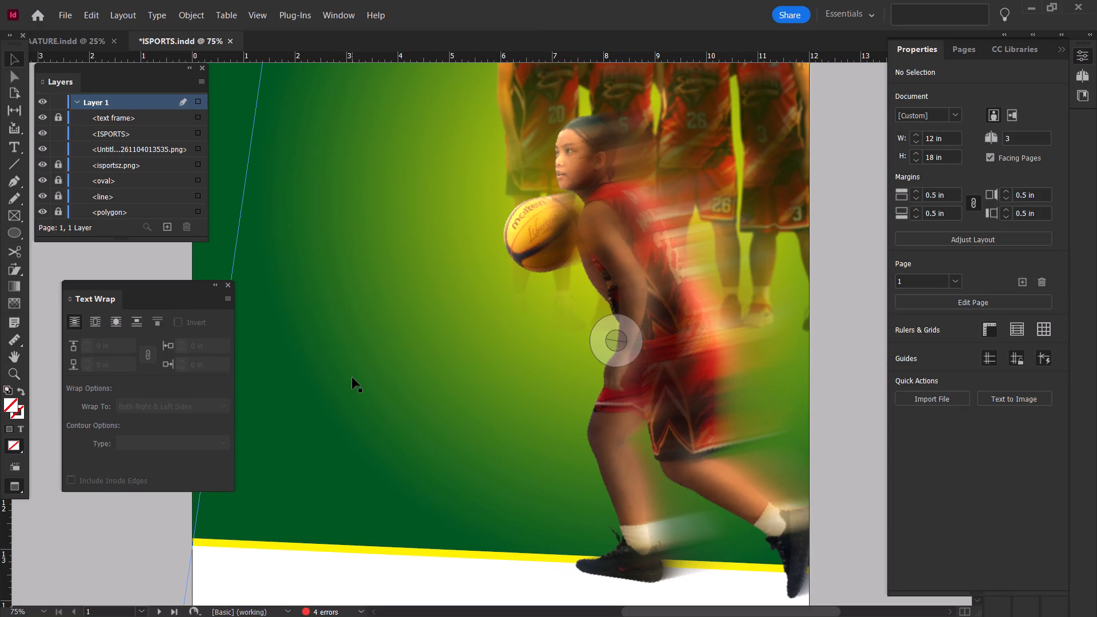
left_click(205, 552)
left_click(152, 550)
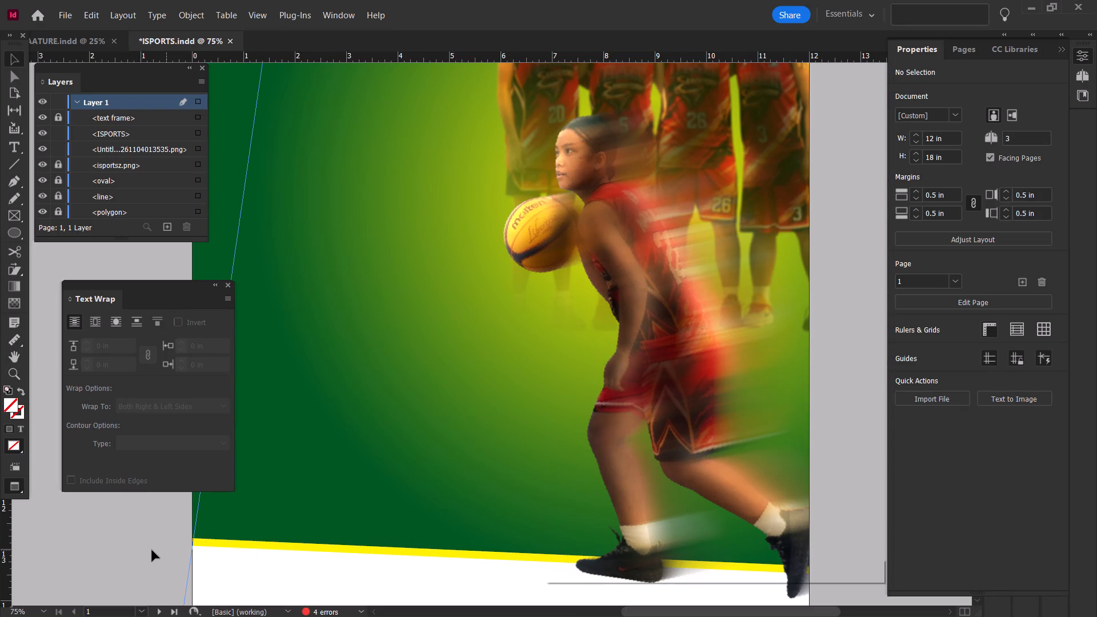
scroll(348, 483, "down", 2, "ctrl+alt")
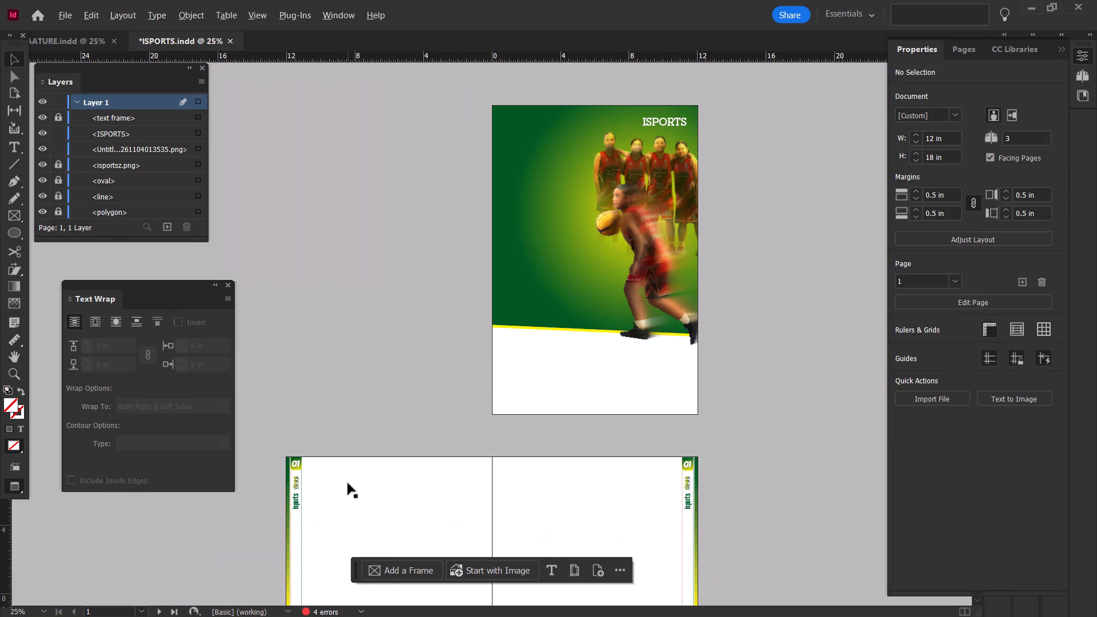
scroll(348, 483, "up", 1, "ctrl+alt")
scroll(606, 444, "left", 1)
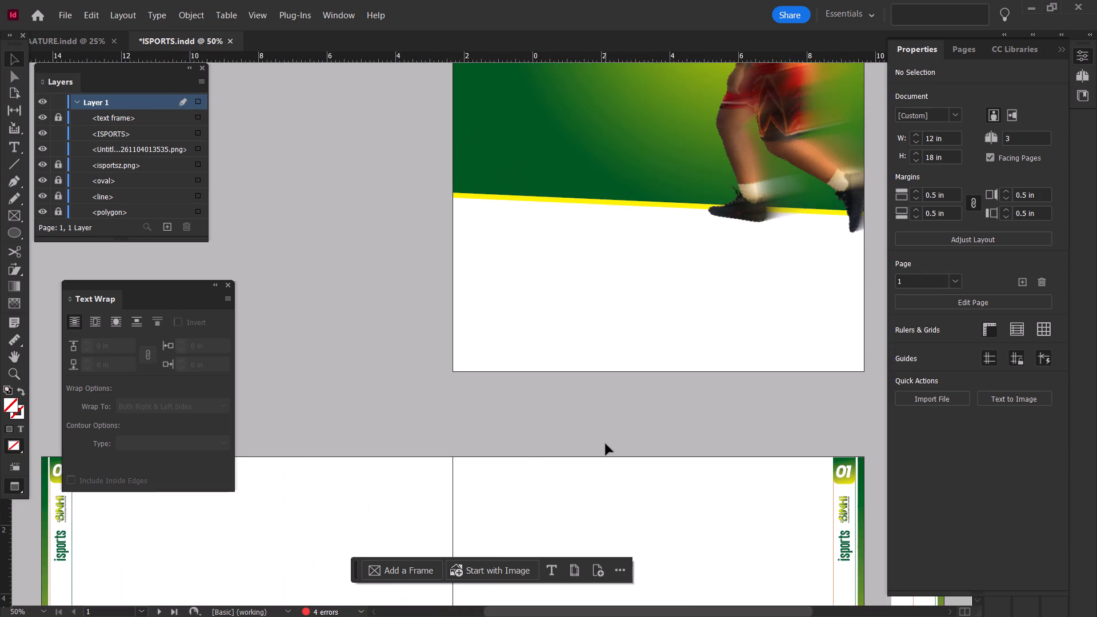
scroll(606, 444, "left", 1)
Open the recent document SPORTS PAGE, dismissing its missing-link and missing-fonts notices.
left_click(42, 22)
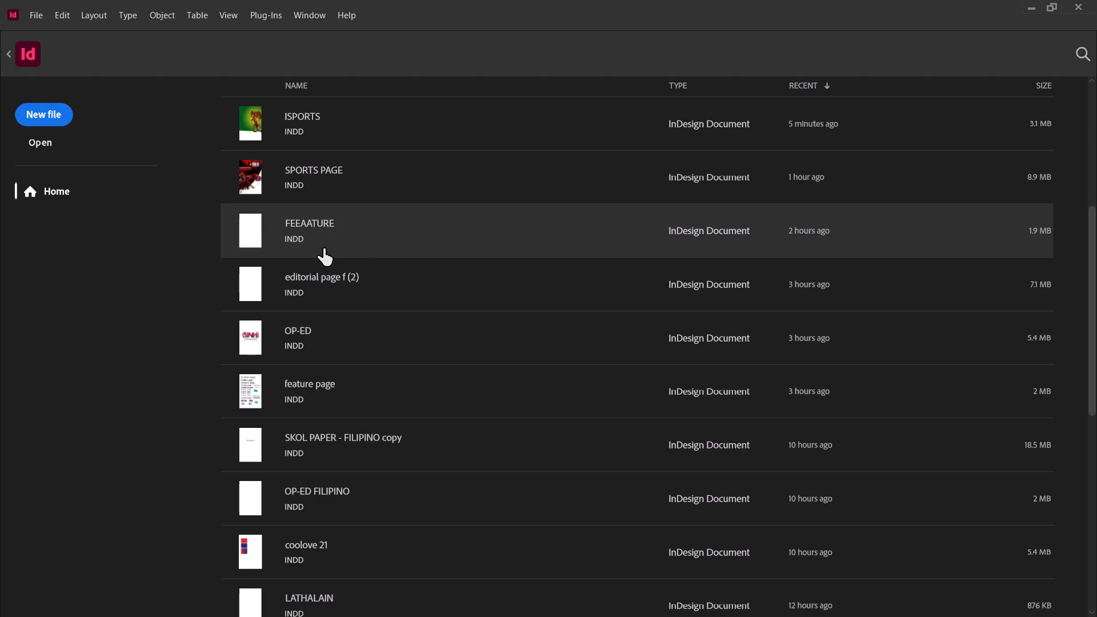
double_click(322, 180)
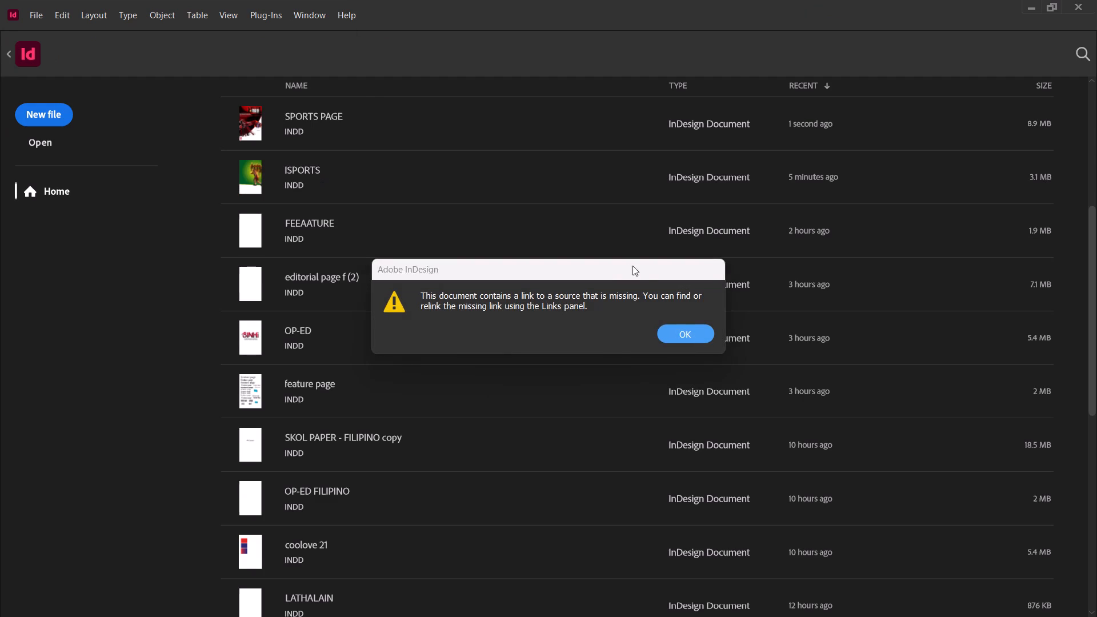
left_click(684, 334)
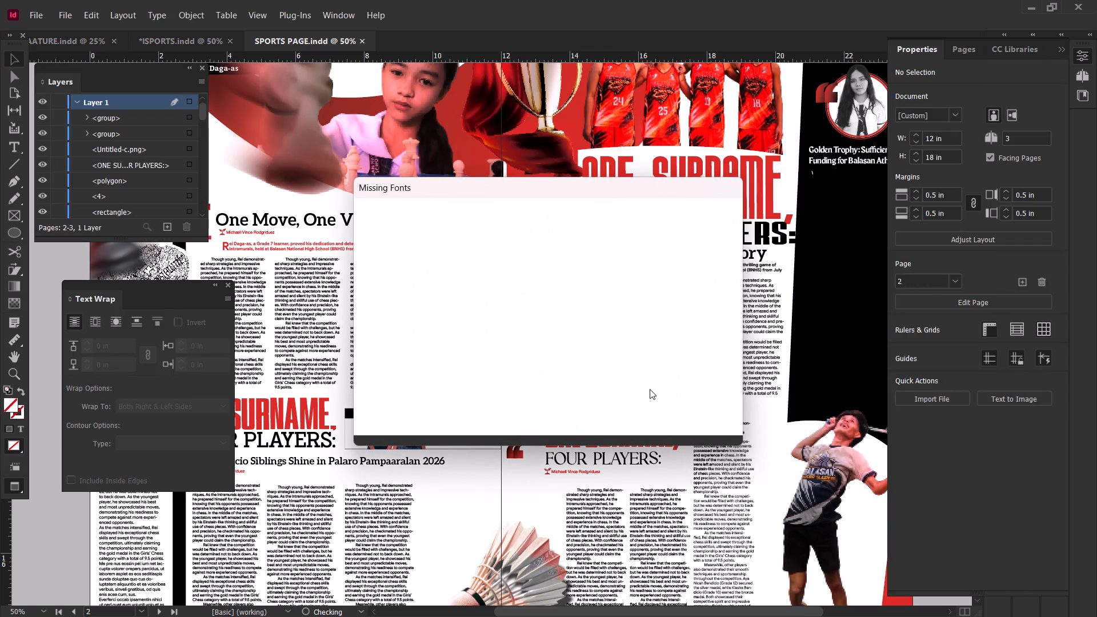
left_click(682, 424)
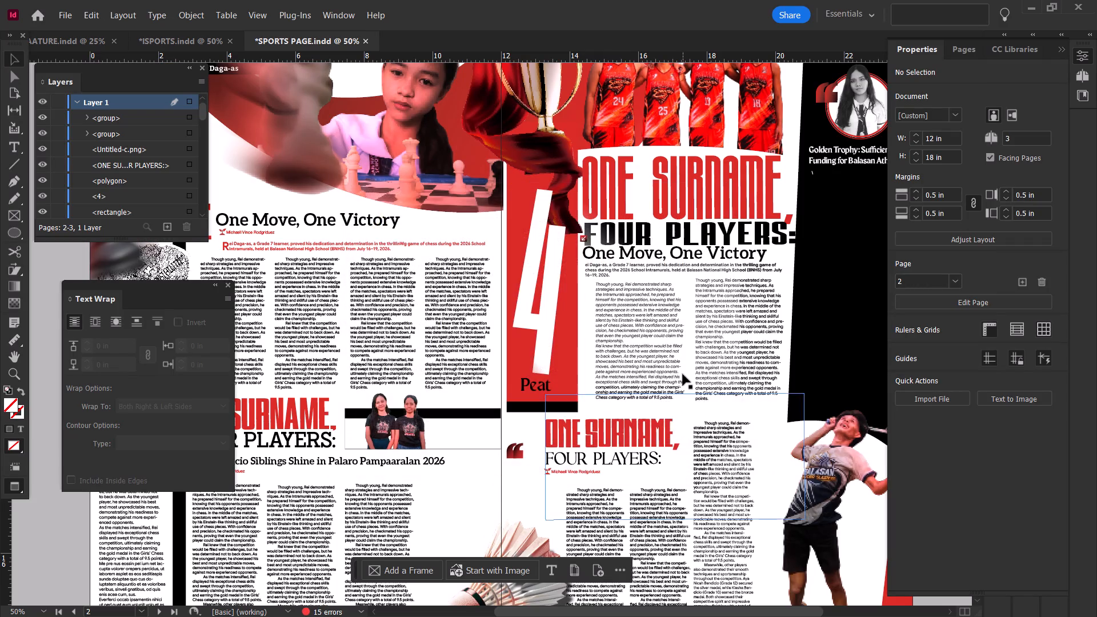
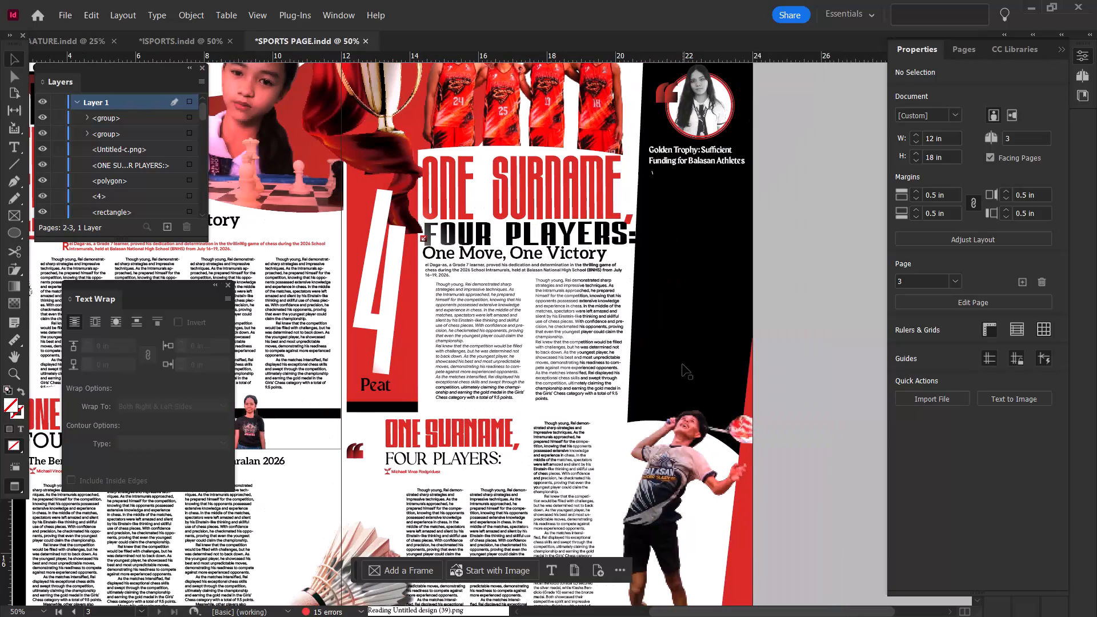
Examine the SPORTS PAGE document from the upper inside spread back to the GOLD FOUR ALL dance cover, showing the full cover in Presentation mode.
scroll(683, 364, "up", 4)
scroll(760, 242, "up", 2)
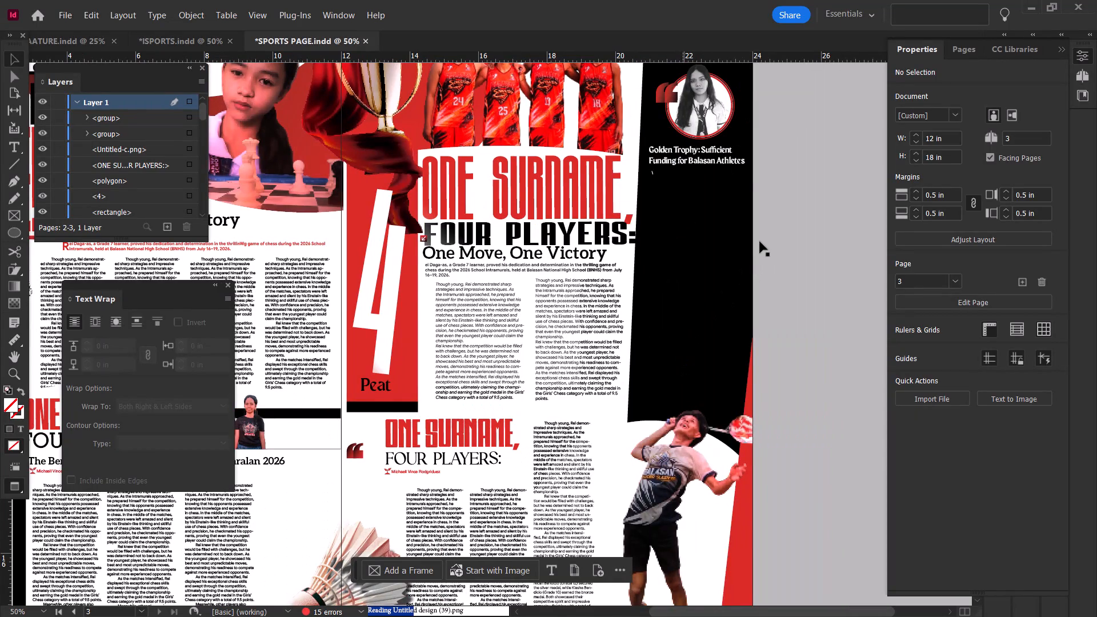
scroll(760, 242, "up", 4)
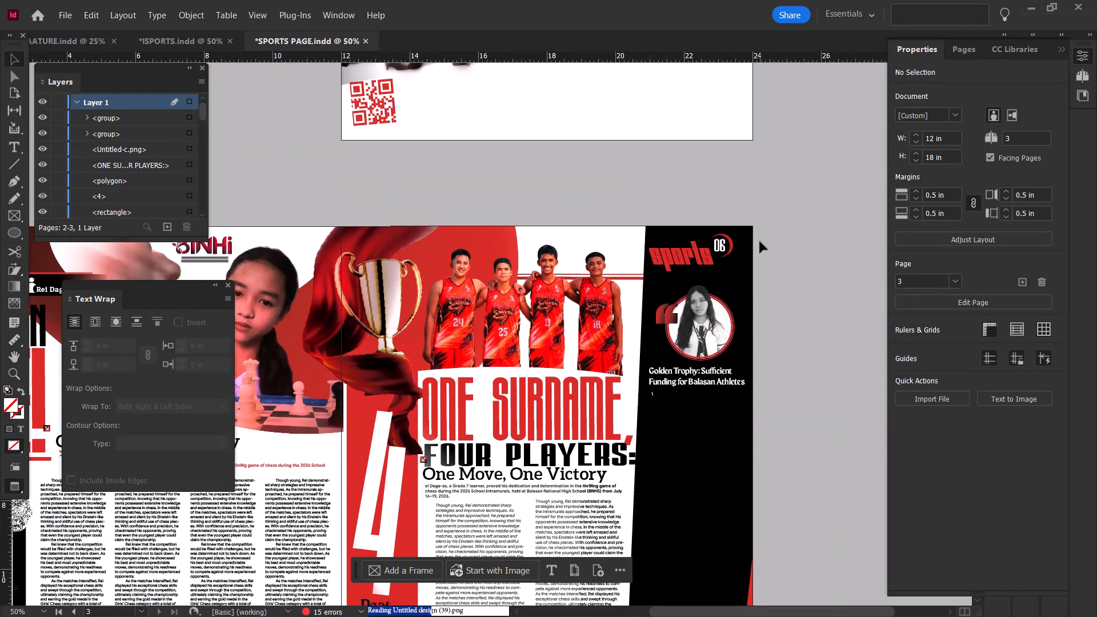
scroll(760, 242, "up", 1)
scroll(650, 229, "up", 1)
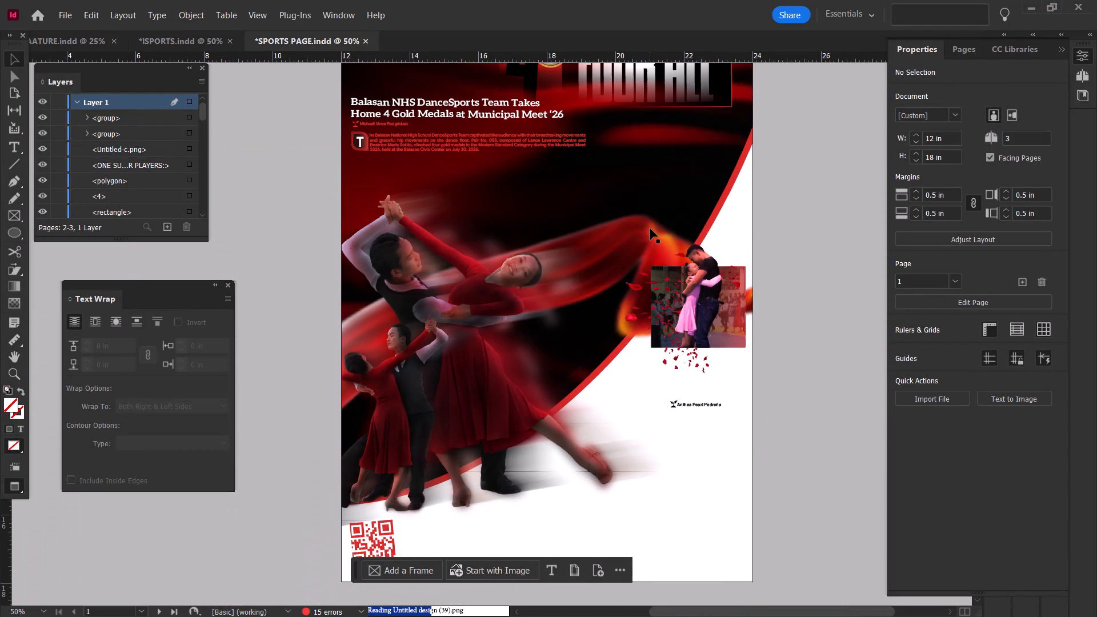
scroll(650, 229, "up", 2)
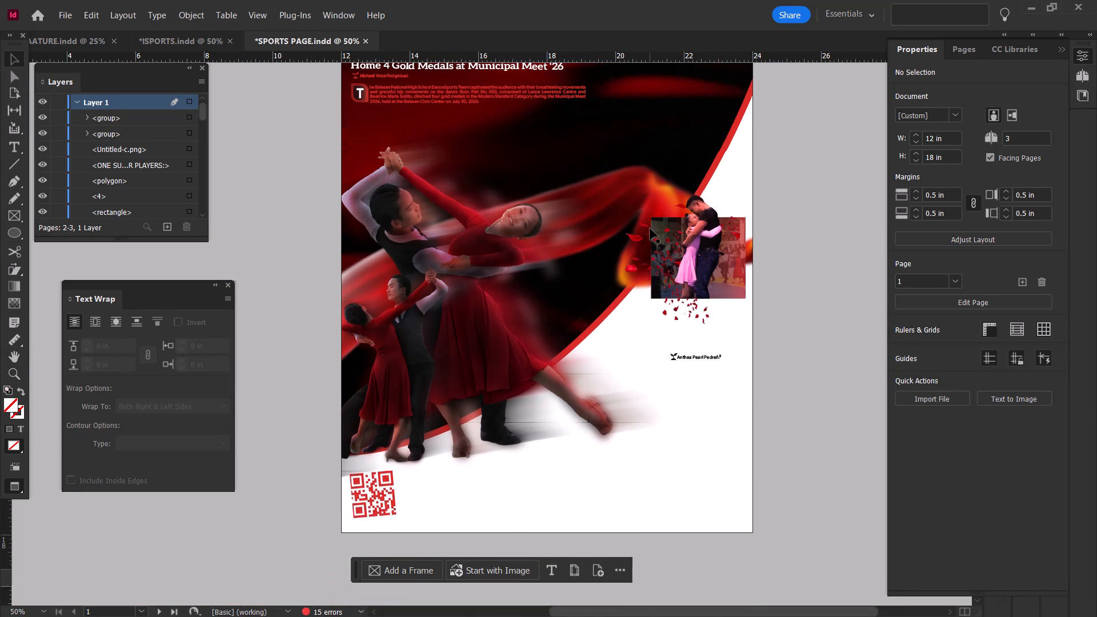
scroll(650, 229, "up", 3)
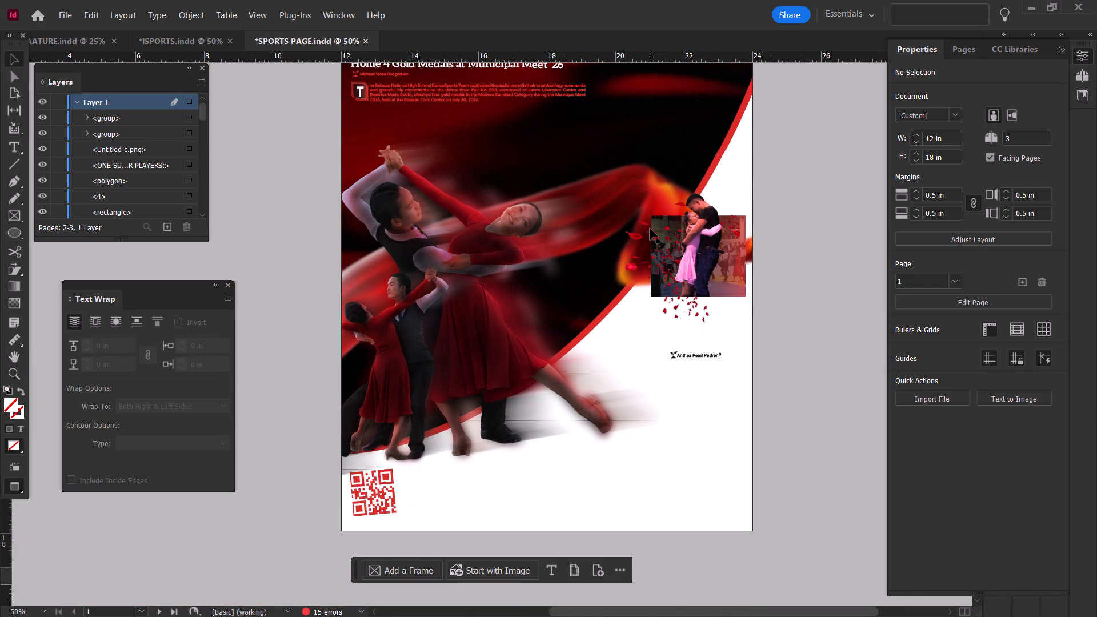
scroll(650, 229, "up", 2)
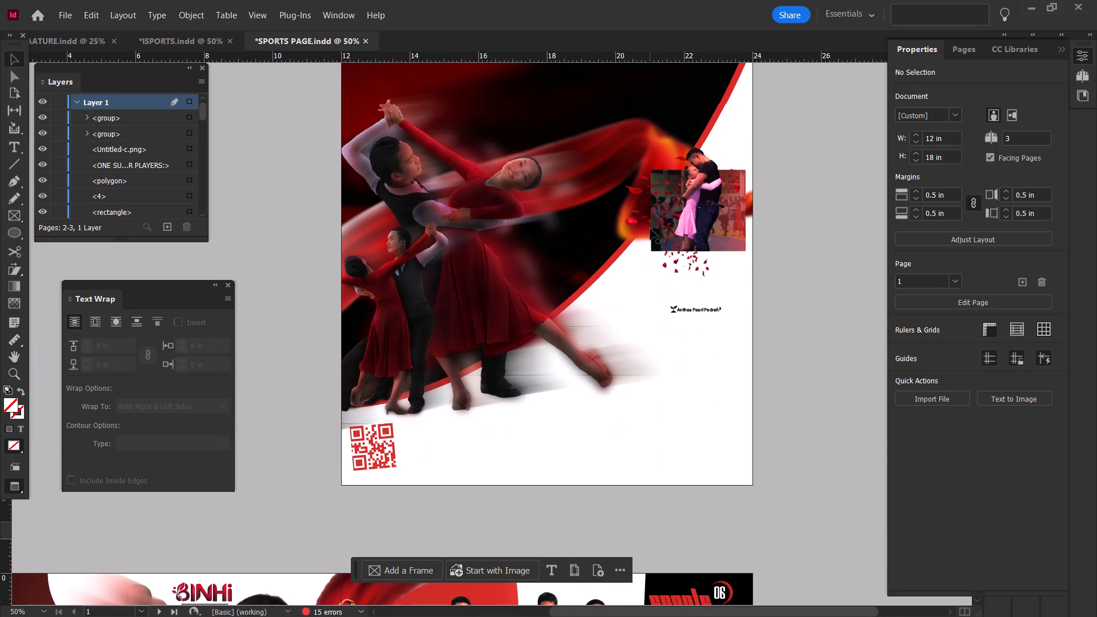
scroll(650, 229, "up", 1)
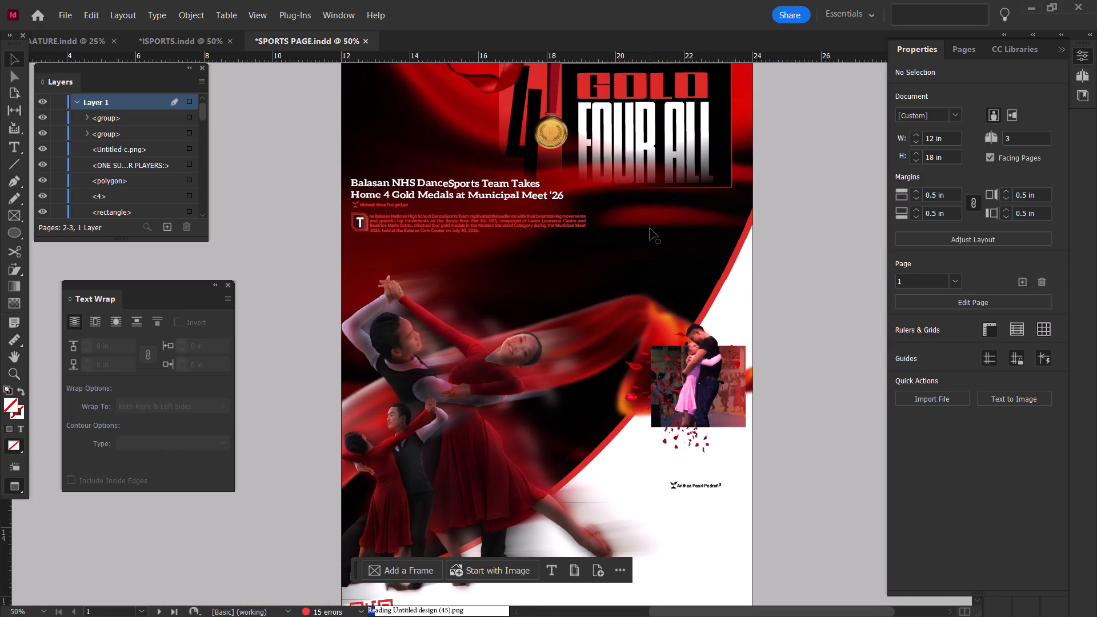
scroll(650, 229, "up", 2)
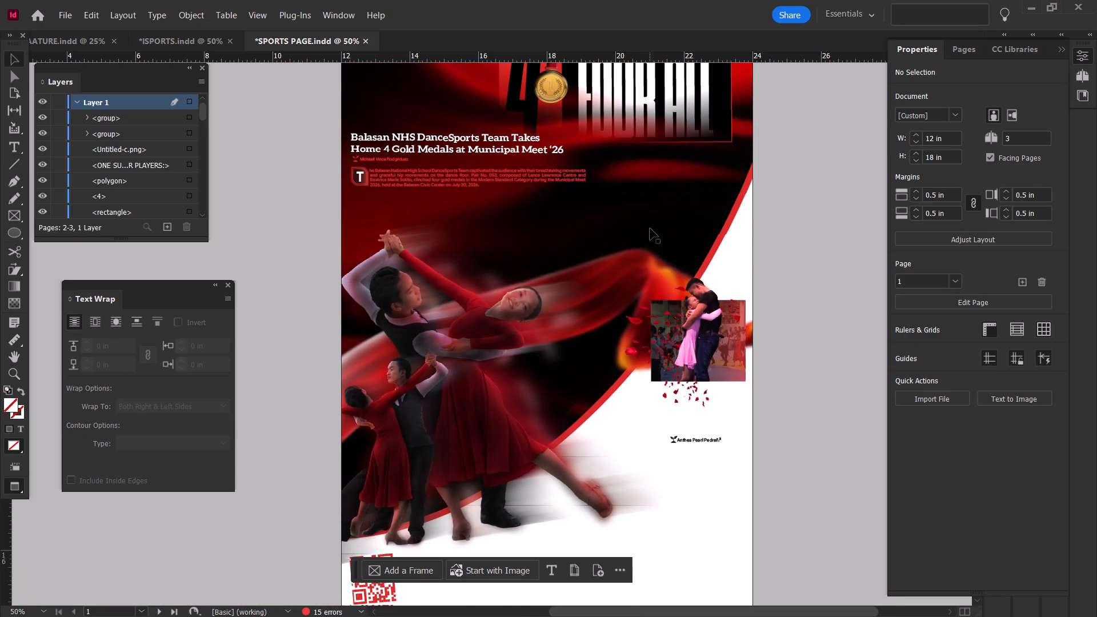
scroll(650, 229, "up", 1)
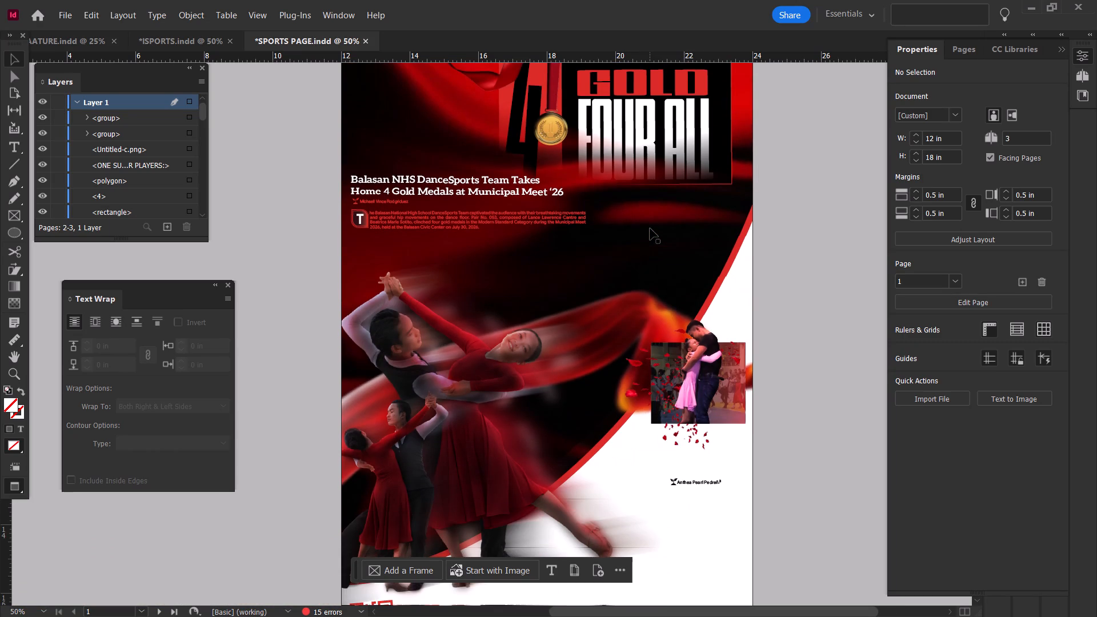
scroll(650, 229, "up", 2)
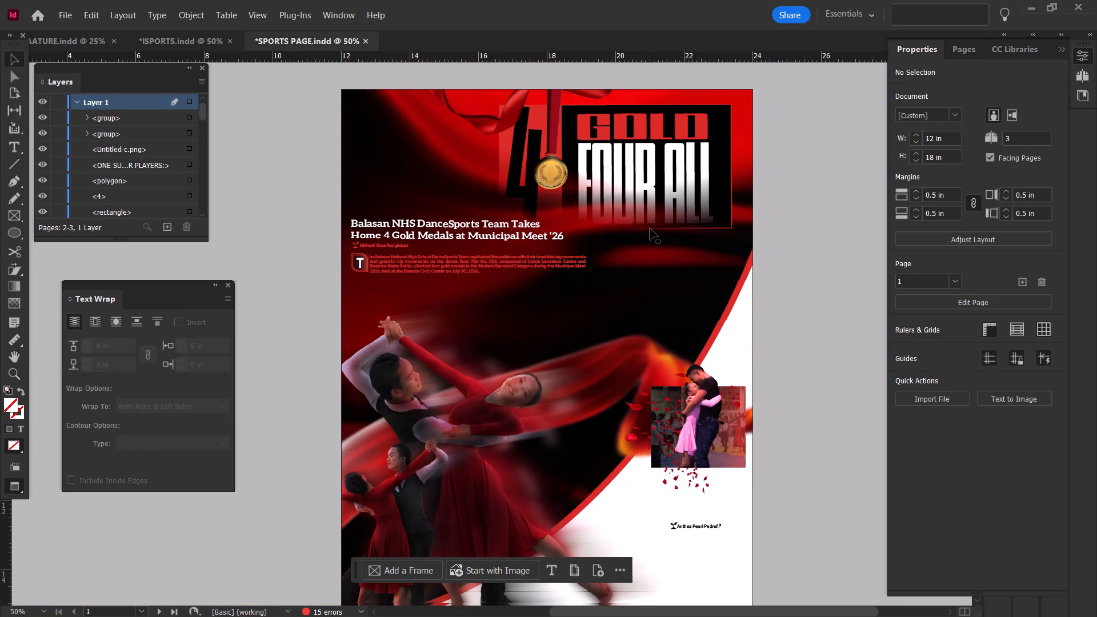
scroll(650, 229, "up", 1)
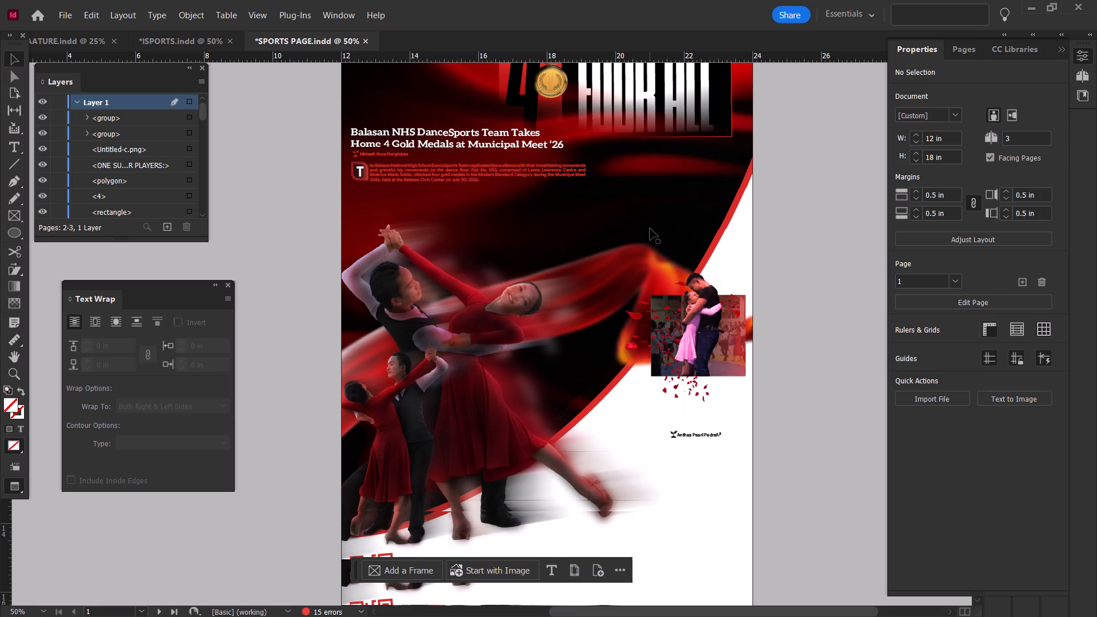
scroll(650, 229, "up", 1)
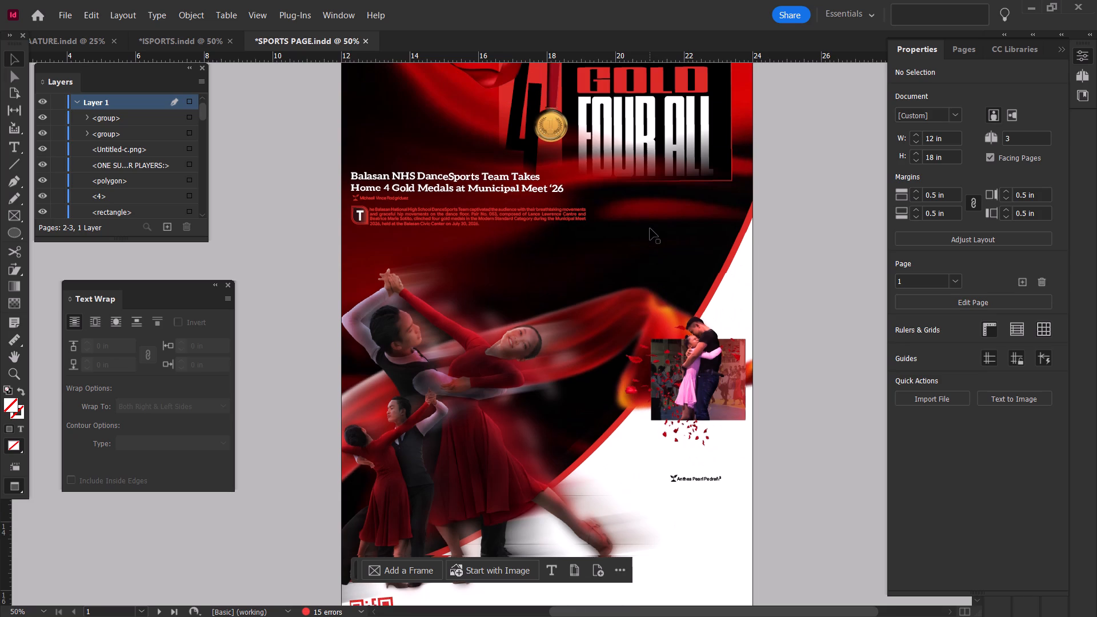
scroll(650, 229, "up", 1)
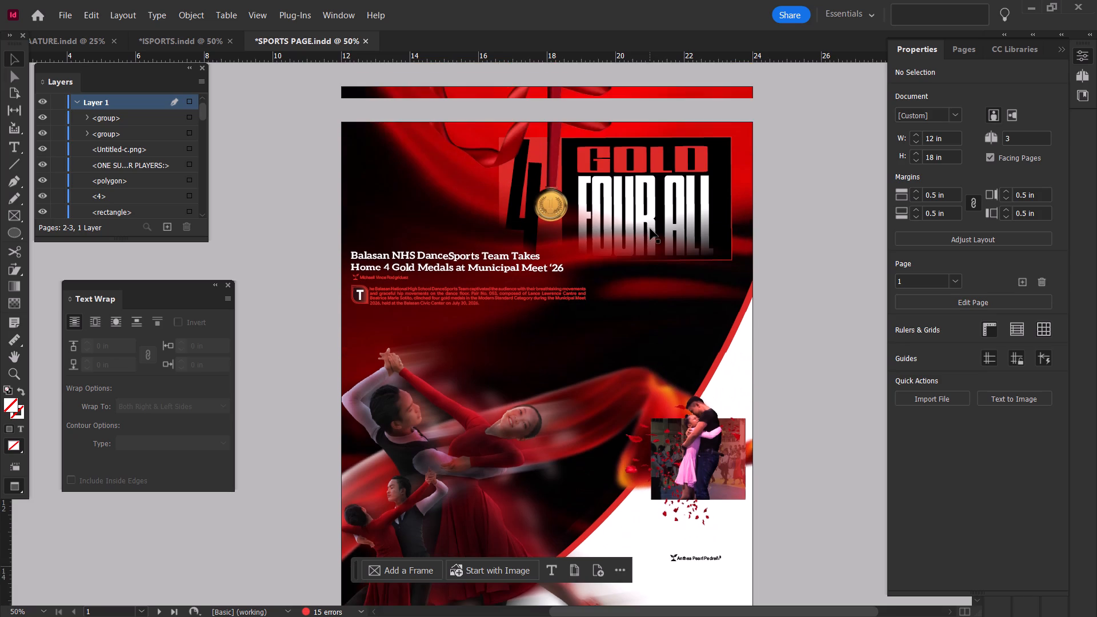
scroll(650, 229, "up", 1)
key("shift+w")
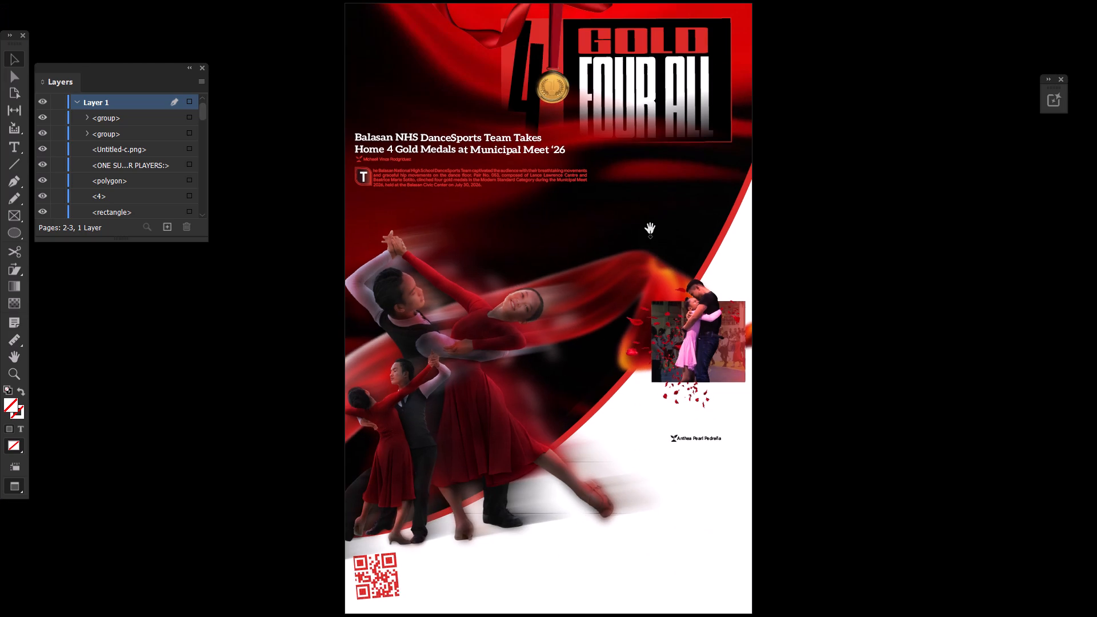
Examine the SPORTS PAGE inside spread in Presentation mode, viewing it against a white background before leaving the mode.
key("Right")
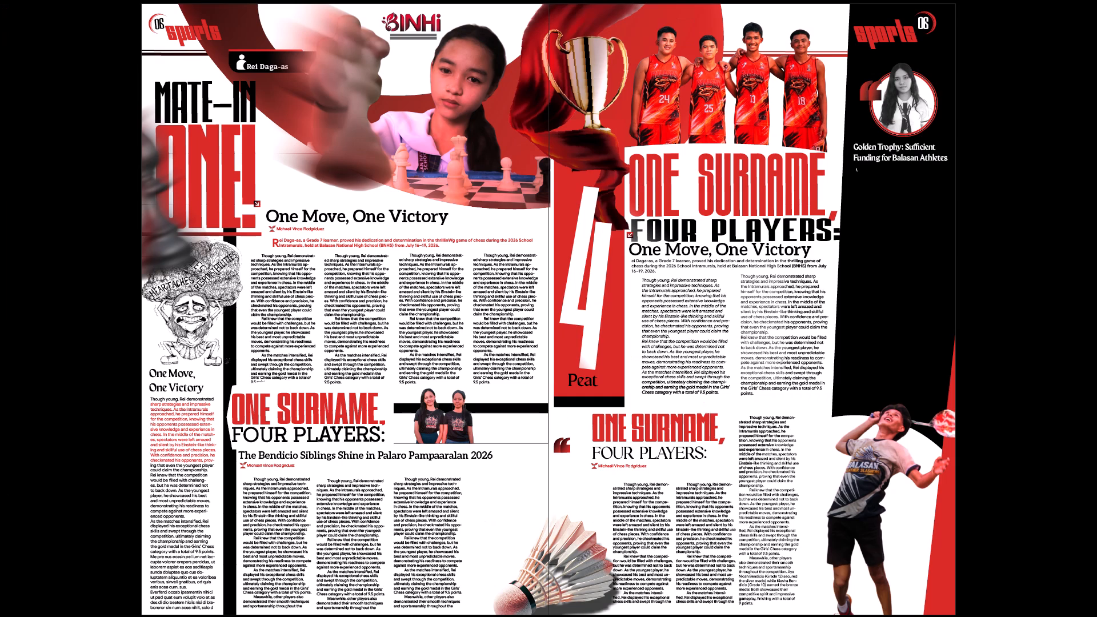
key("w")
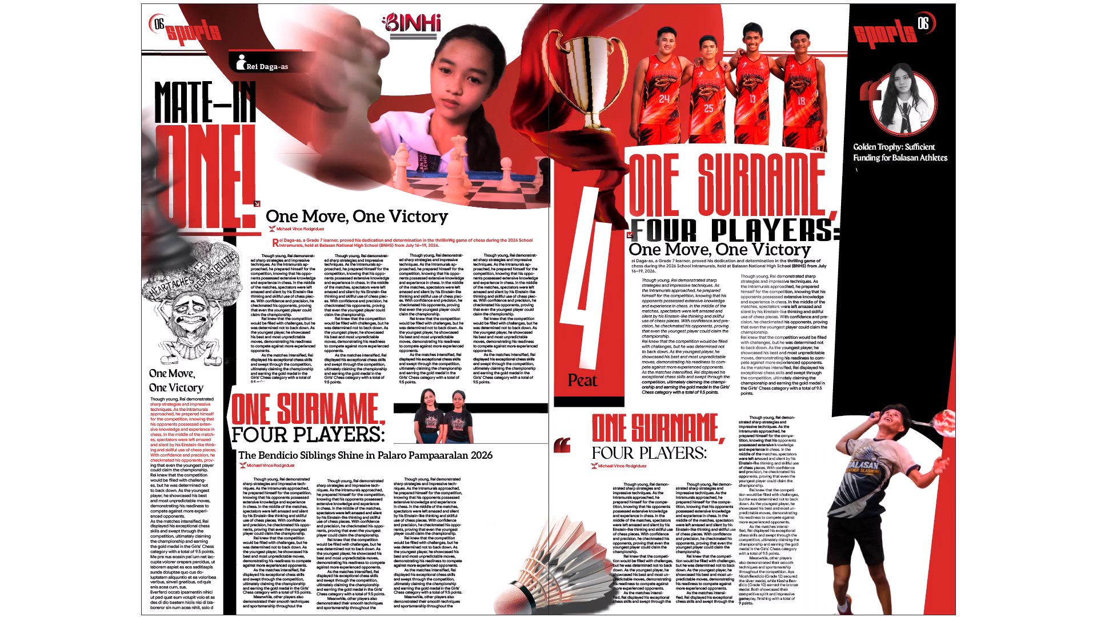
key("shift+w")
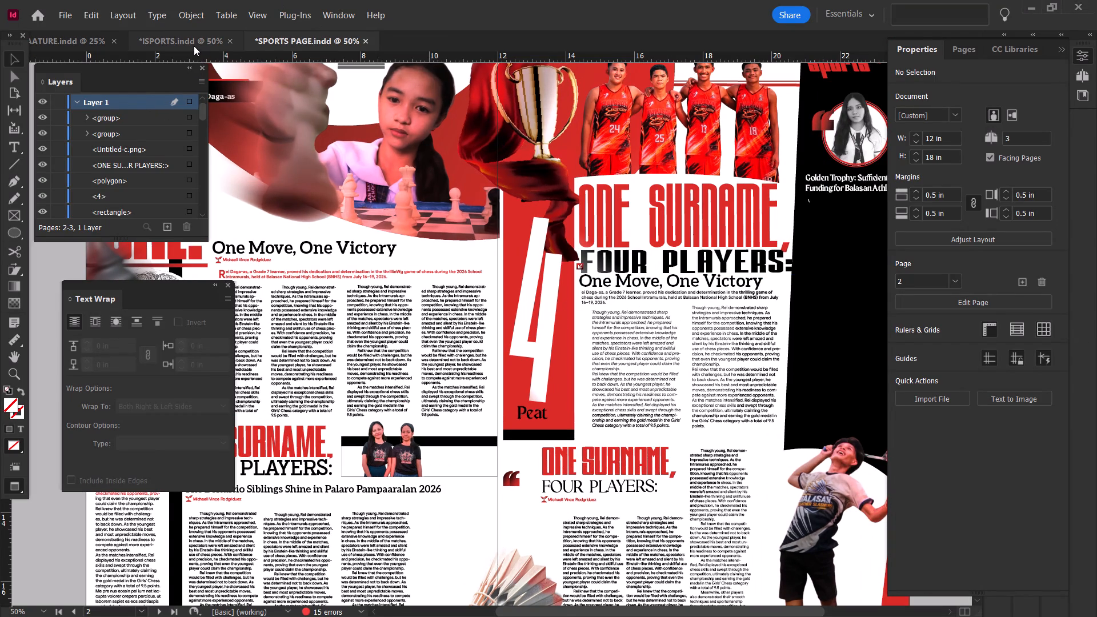
Return to the ISPORTS document and examine its cover together with the empty inside spread on pages 2-3.
left_click(194, 46)
scroll(429, 279, "down", 1)
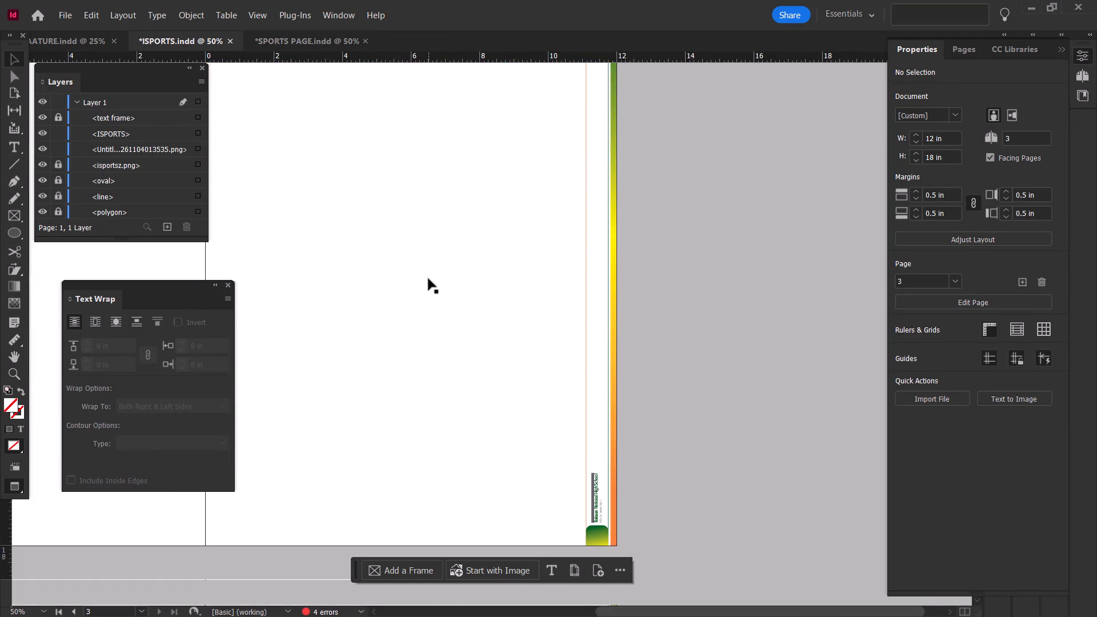
scroll(429, 279, "down", 1)
scroll(429, 279, "down", 3, "ctrl+alt")
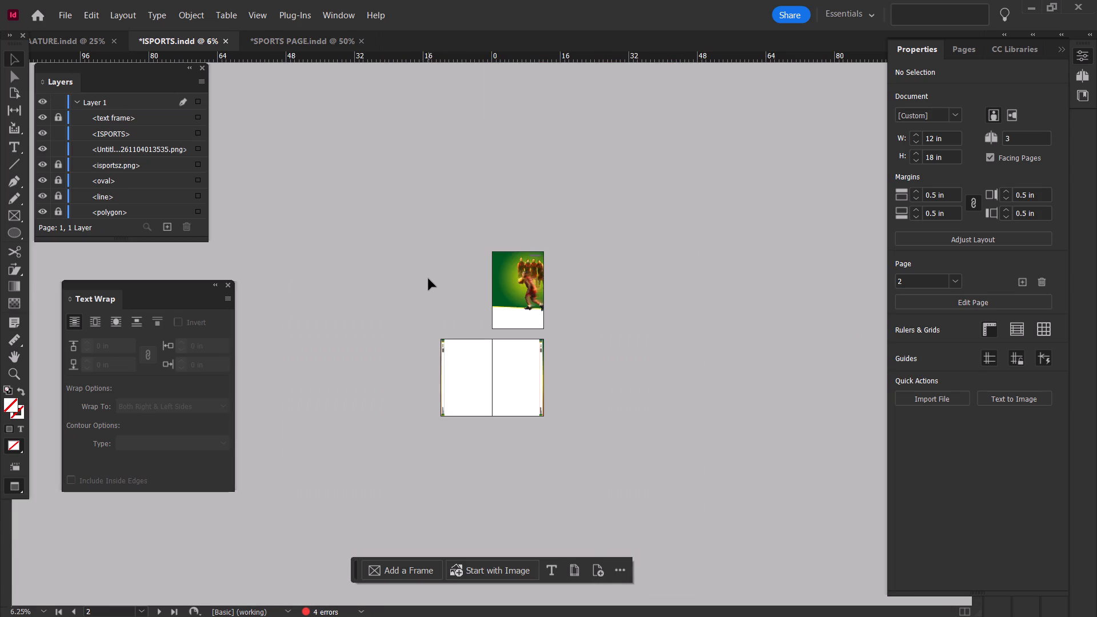
scroll(429, 279, "up", 1, "ctrl+alt")
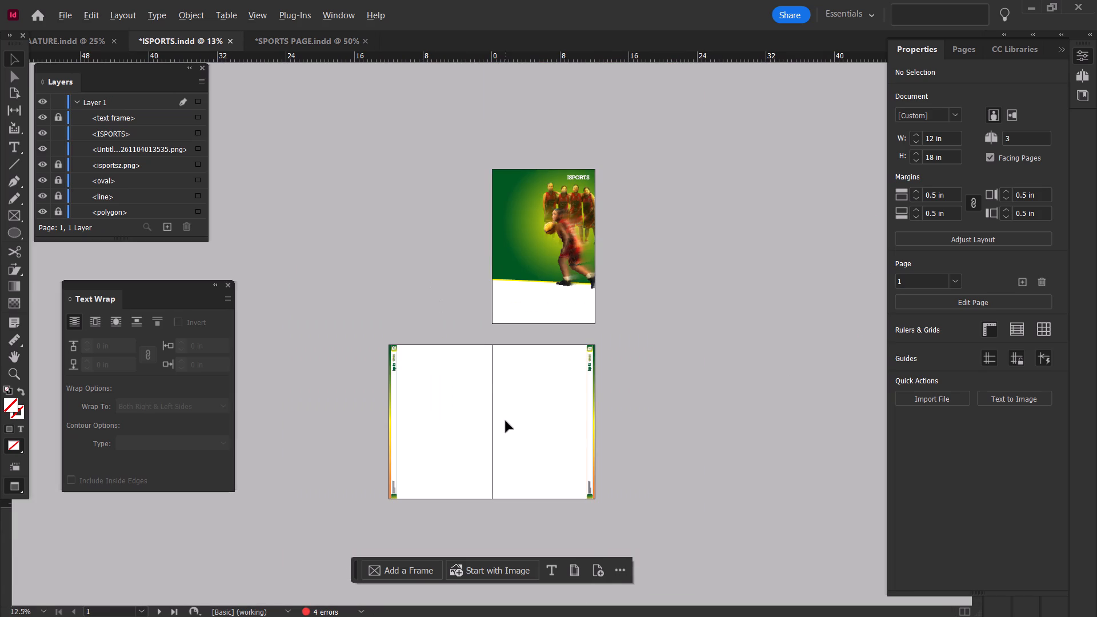
scroll(438, 446, "up", 2, "ctrl+alt")
scroll(438, 446, "down", 1)
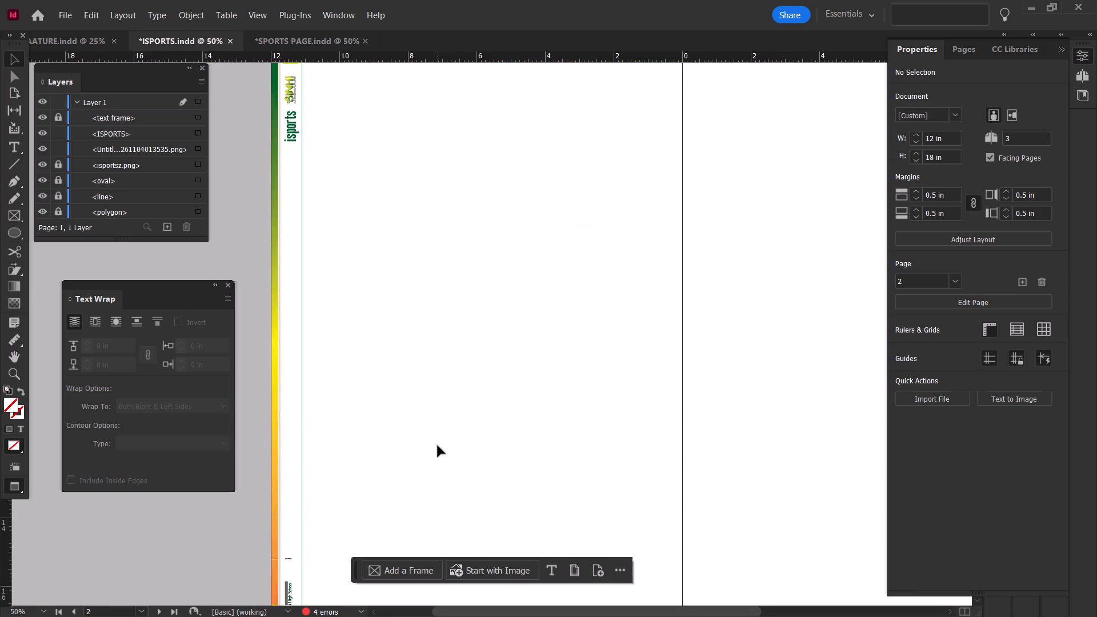
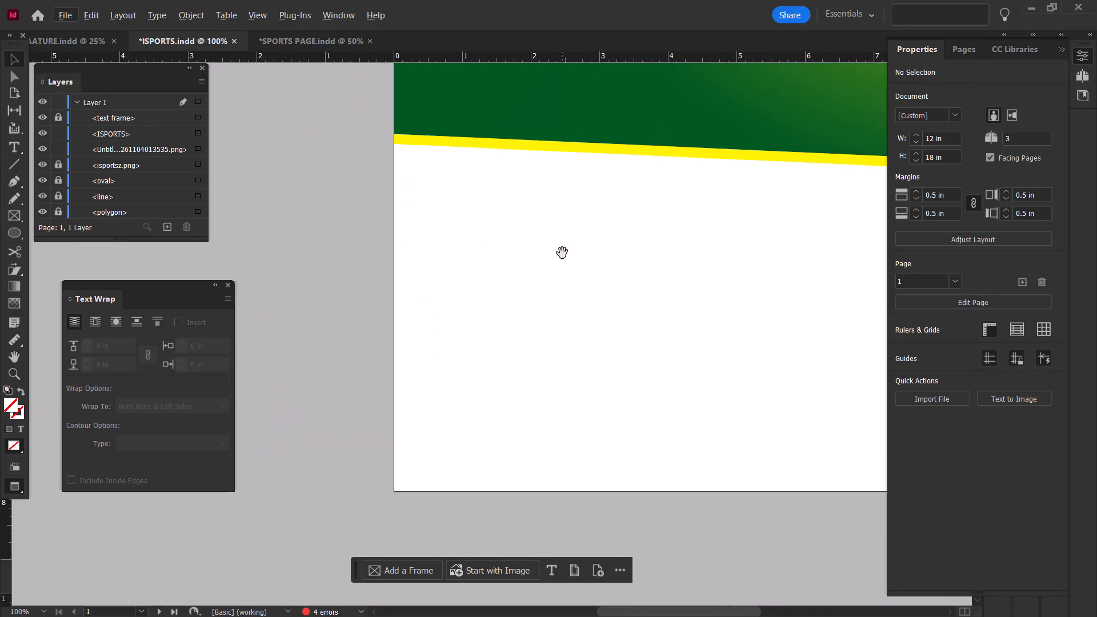
Examine the lower part of the ISPORTS cover around the running basketball player, checking the page in Presentation mode.
scroll(562, 253, "left", 1)
scroll(562, 253, "up", 1)
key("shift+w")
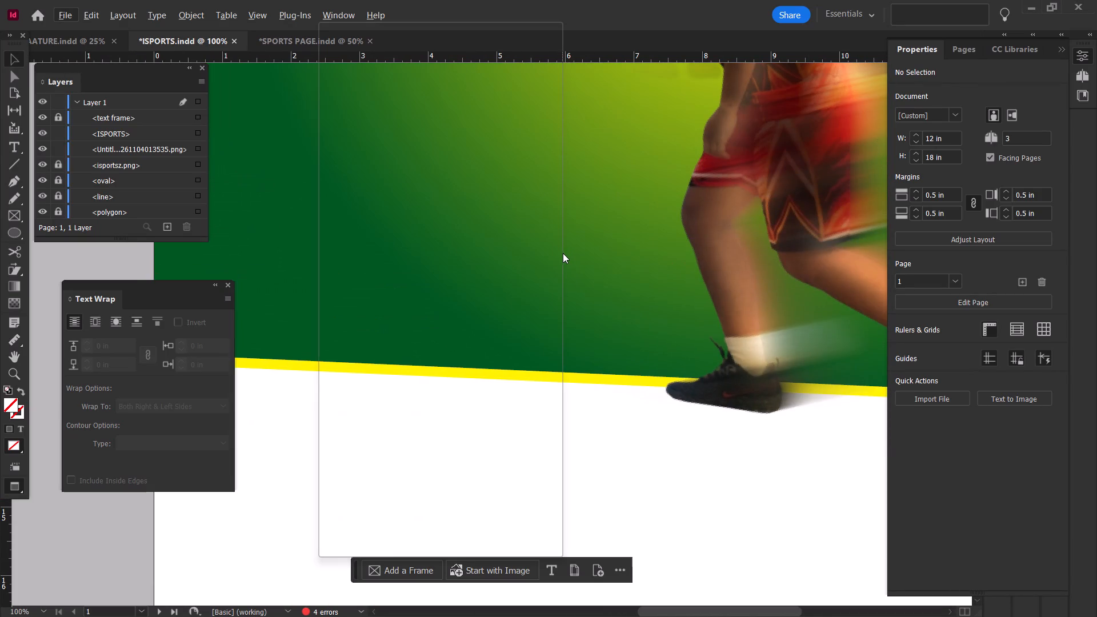
left_click(609, 261)
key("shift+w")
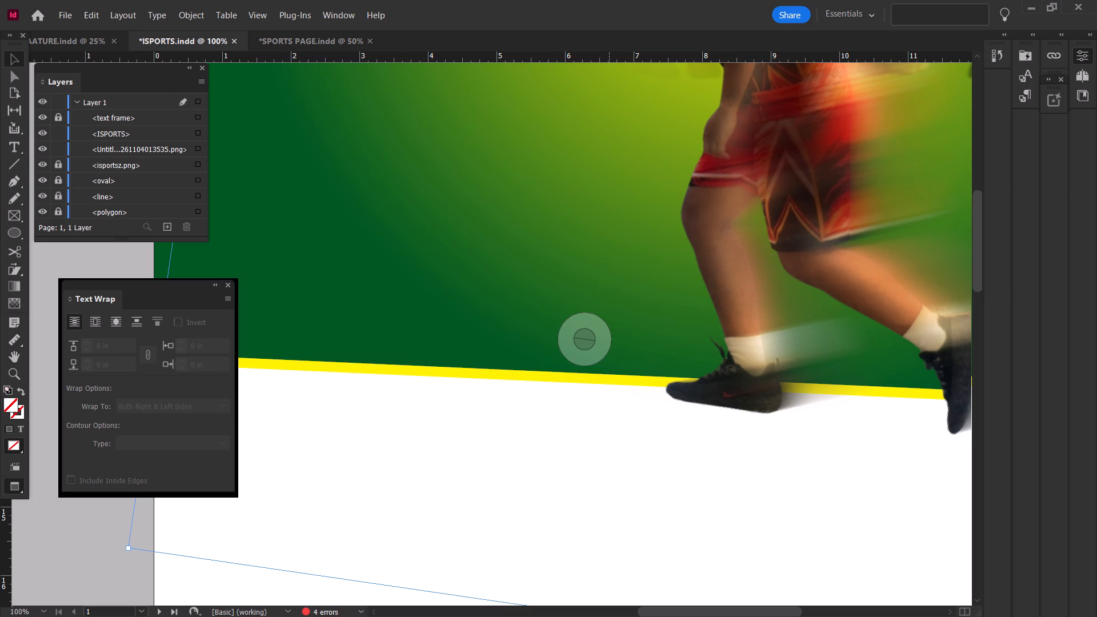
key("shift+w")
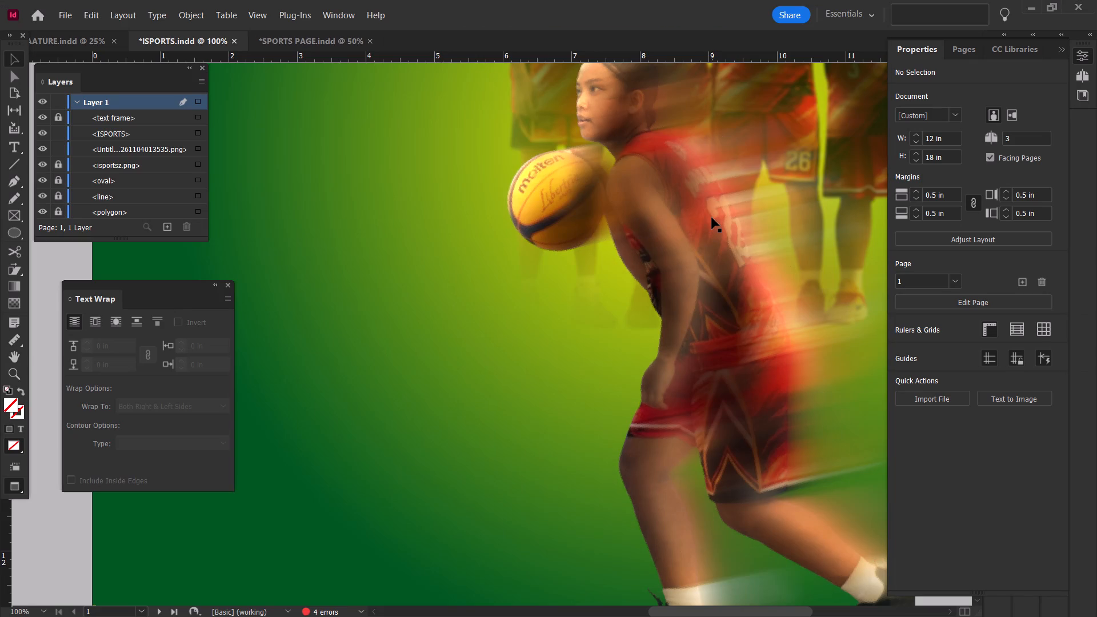
Return to the upper part of the ISPORTS basketball cover and display the document in Presentation mode.
scroll(712, 218, "up", 3)
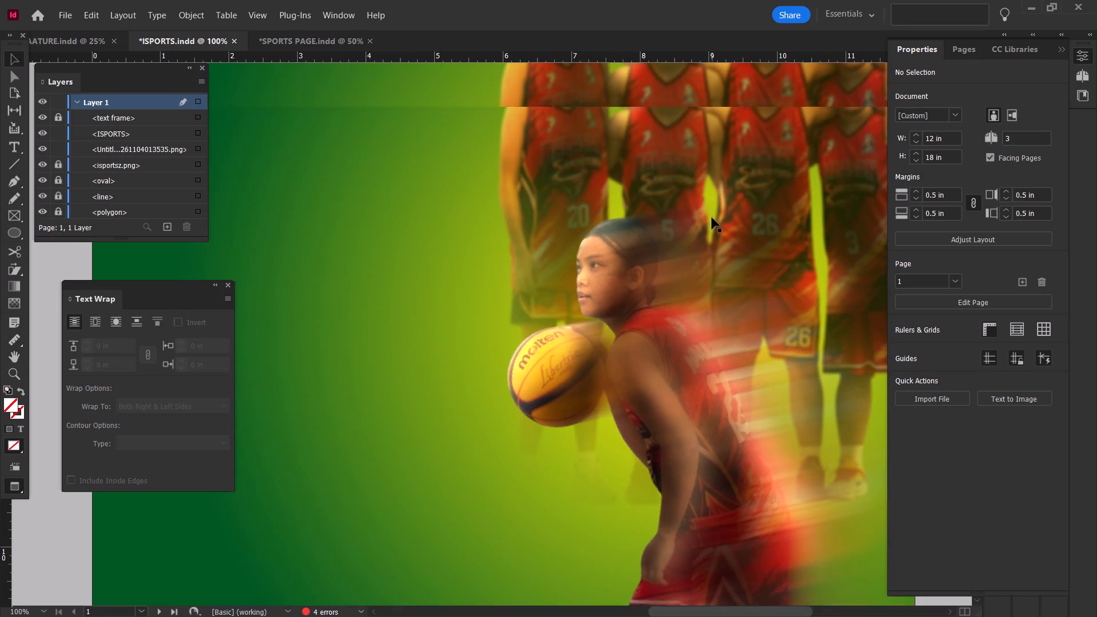
scroll(712, 218, "up", 1)
key("shift+w")
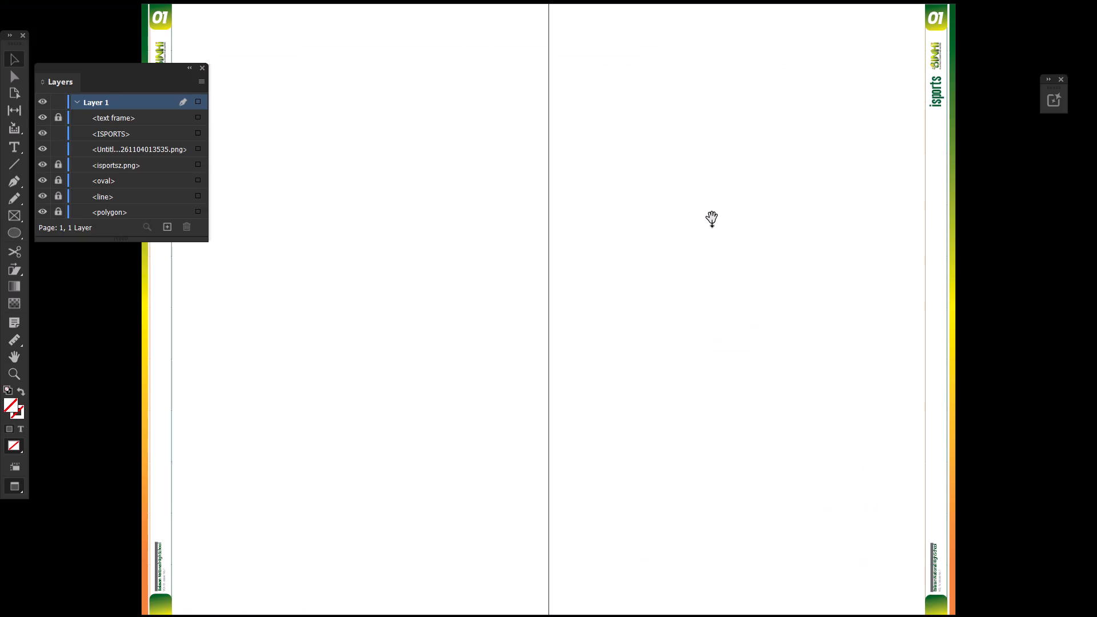
View the full ISPORTS basketball cover in Presentation mode, and return to the normal editing view.
key("Left")
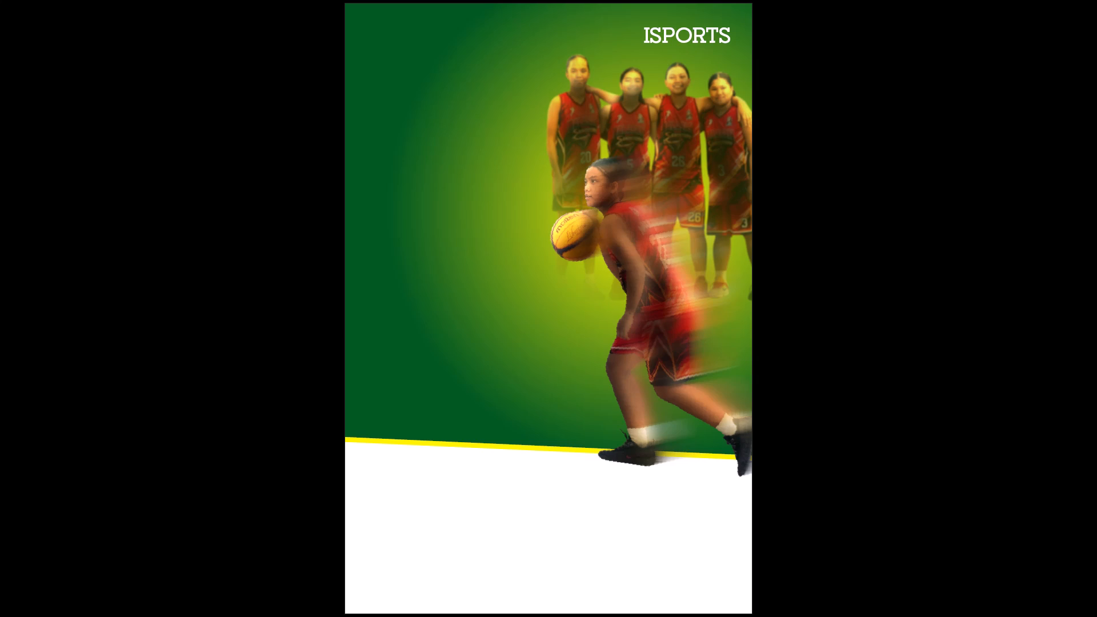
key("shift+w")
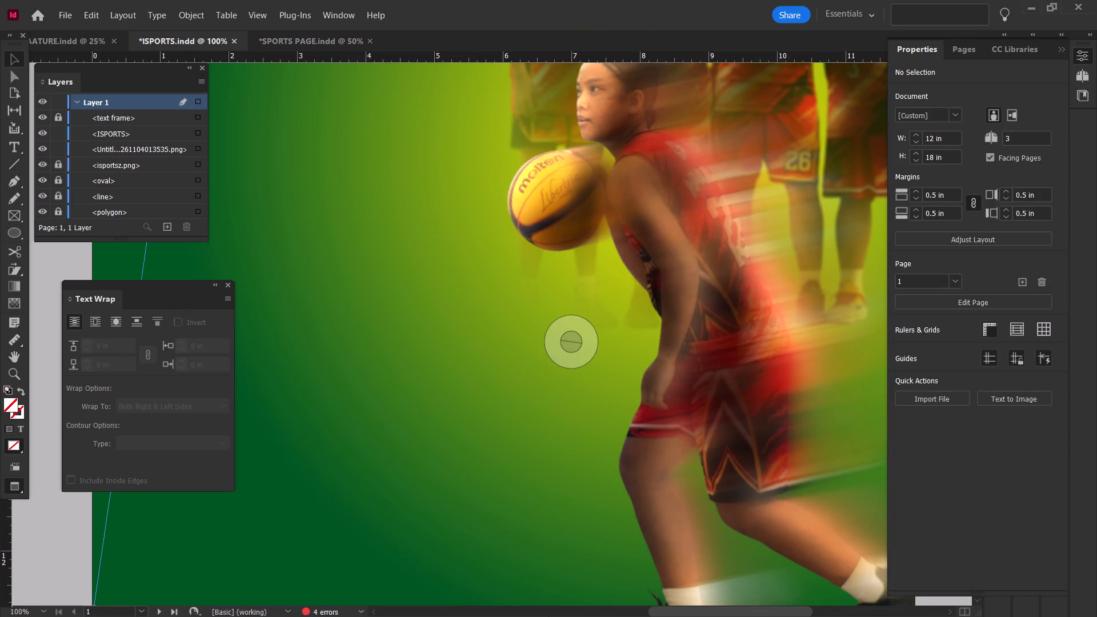
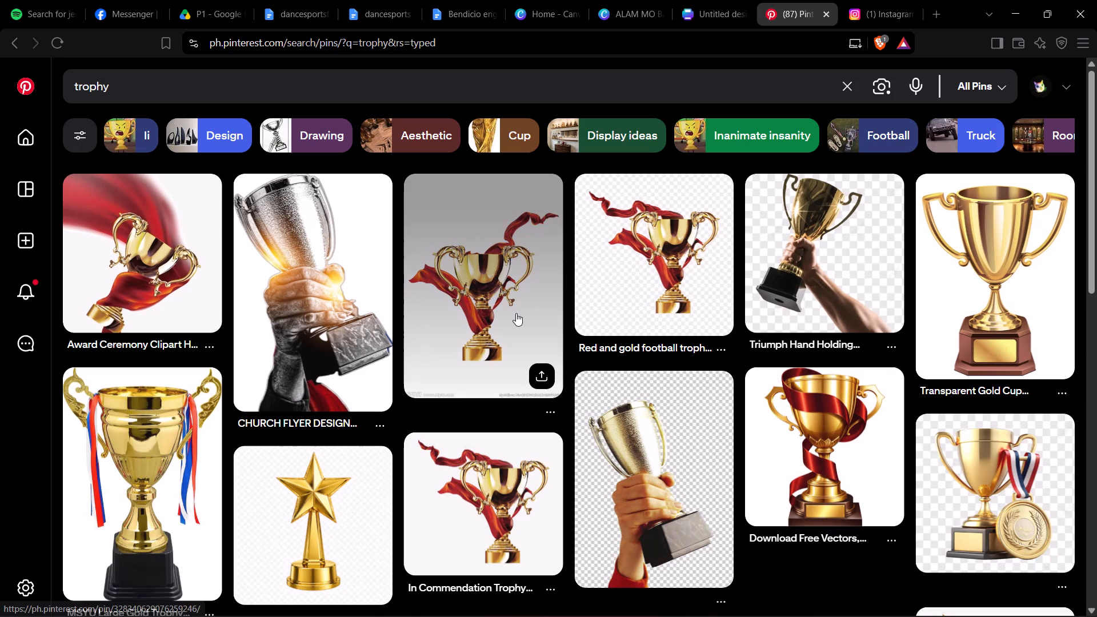
Browse the Pinterest search results for trophy, examining the gold cup and hand-held trophy images further down.
scroll(534, 400, "down", 7)
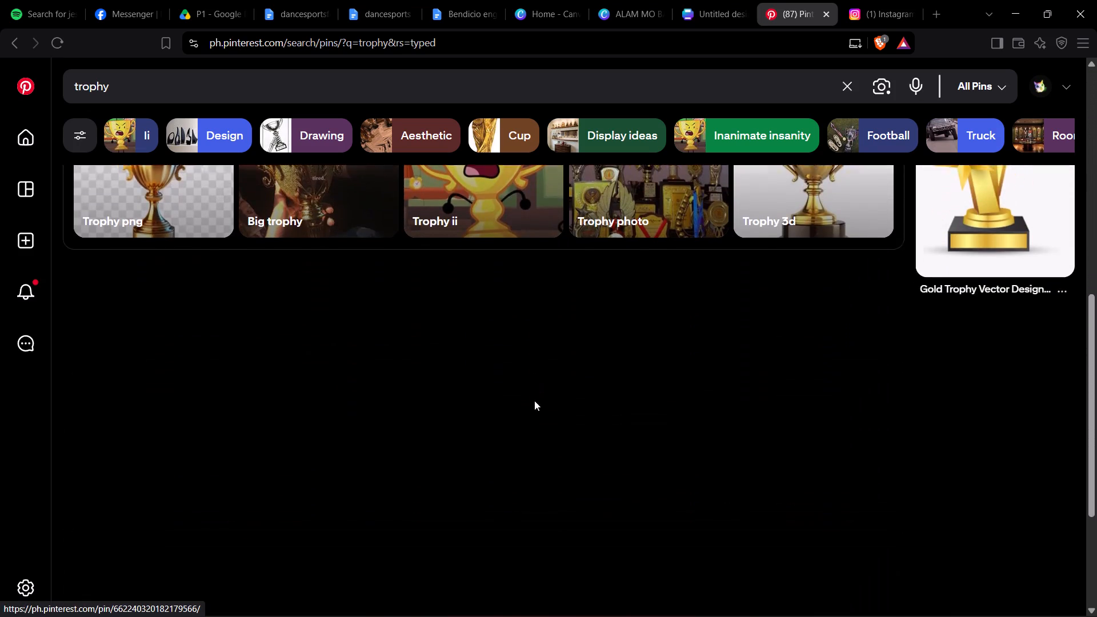
scroll(534, 400, "down", 2)
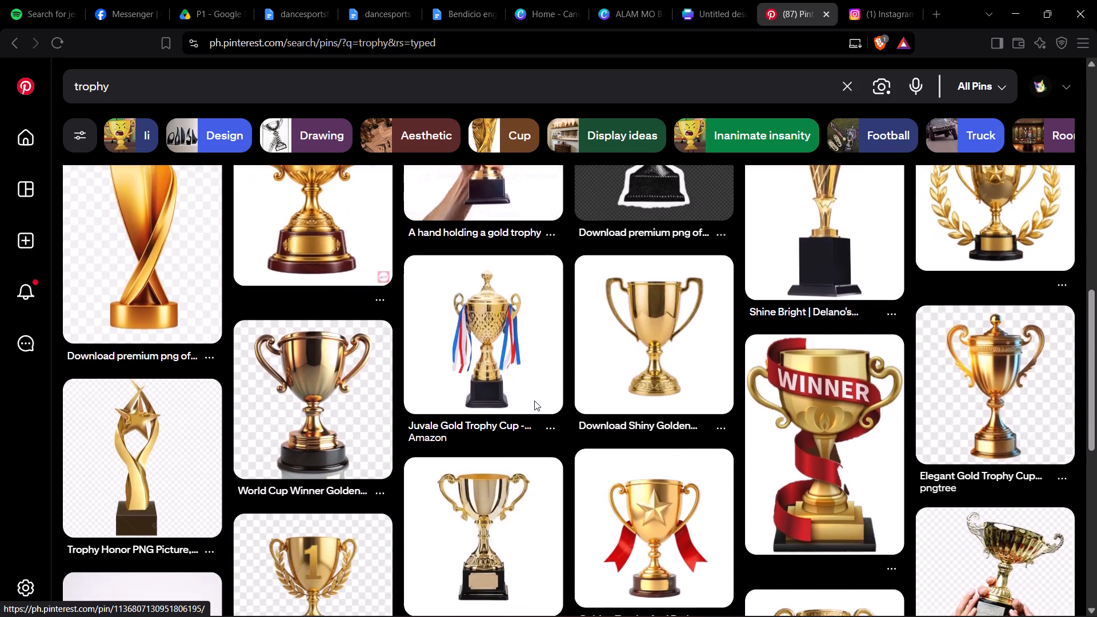
scroll(534, 400, "down", 1)
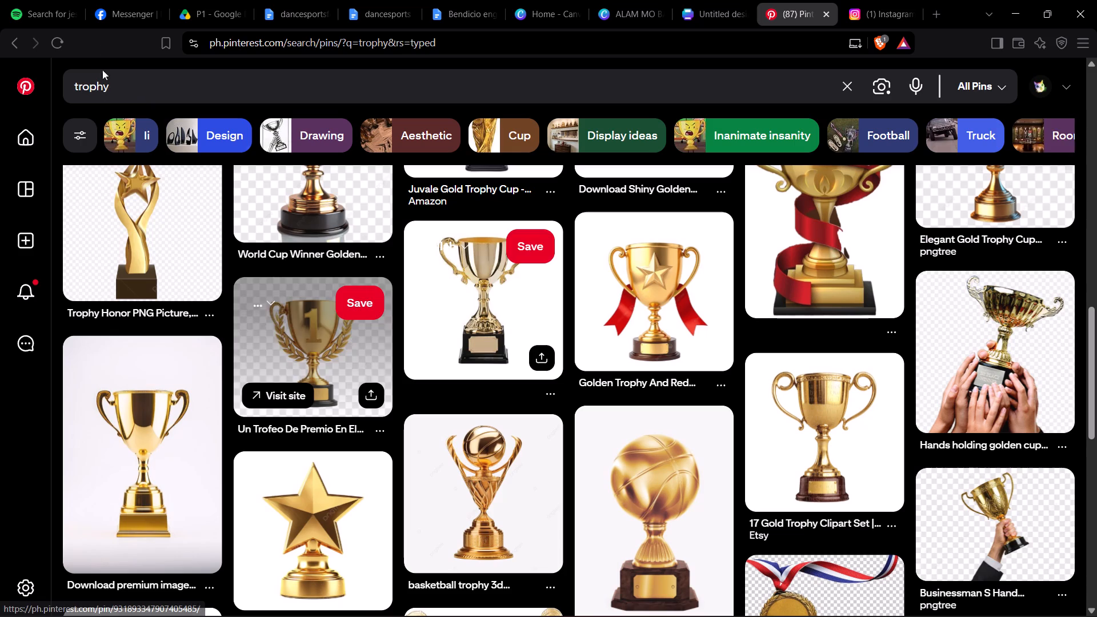
Open the Pinterest search query "trophy" for editing at the beginning of the word.
left_click(95, 89)
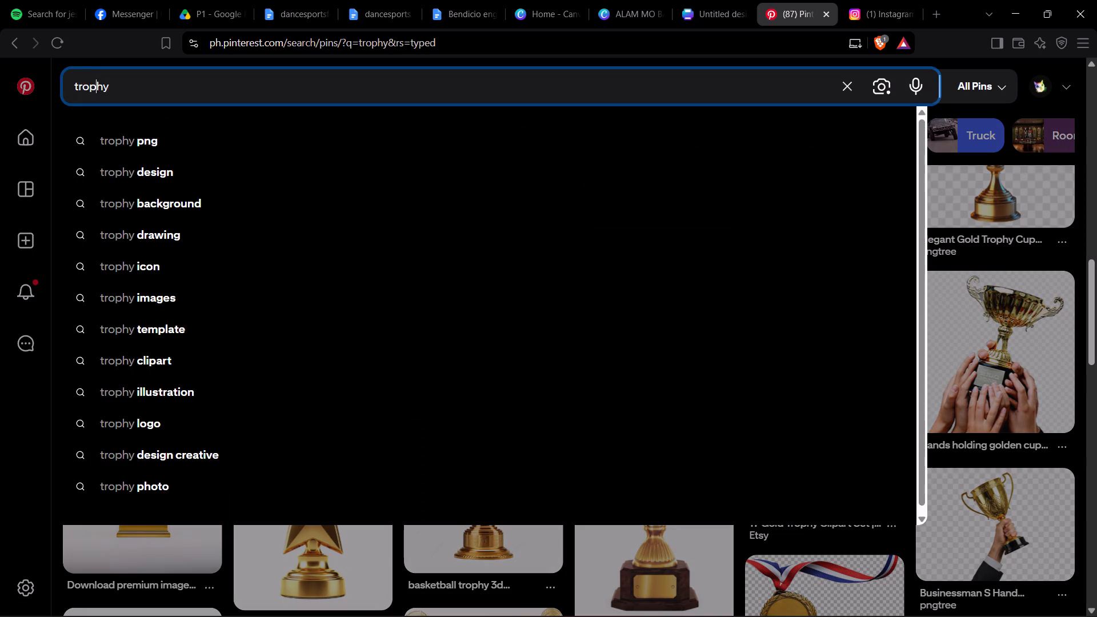
left_click(74, 85)
left_click(77, 81)
key("Print")
key("BackSpace")
key("BackSpace")
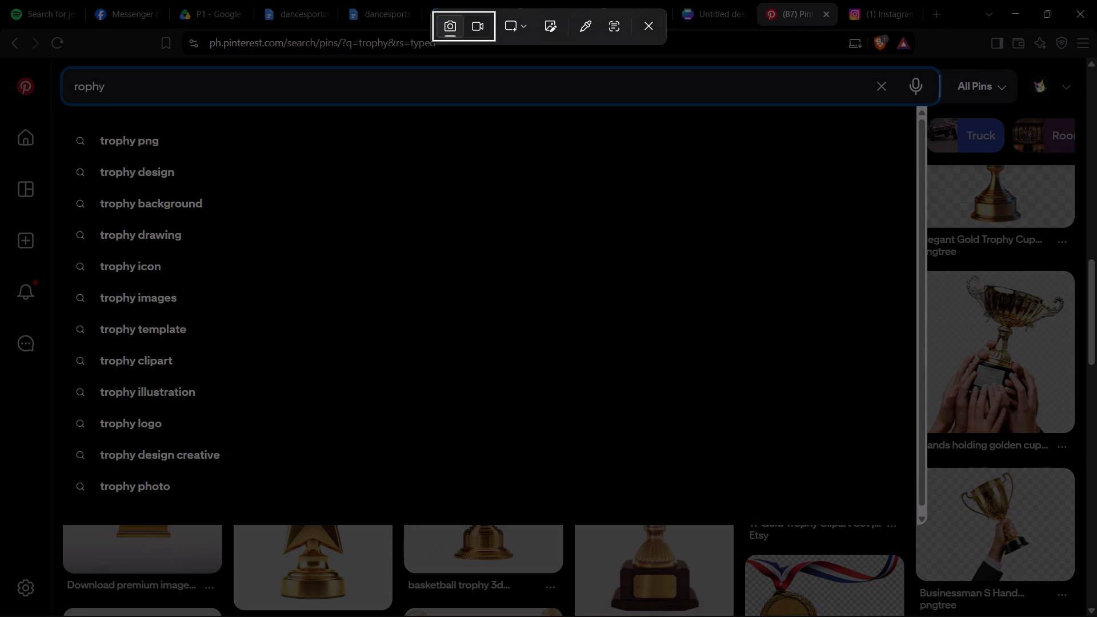
Search Pinterest for "green trophy" and "green trophy png", and browse the images for a suitable trophy.
left_click(657, 27)
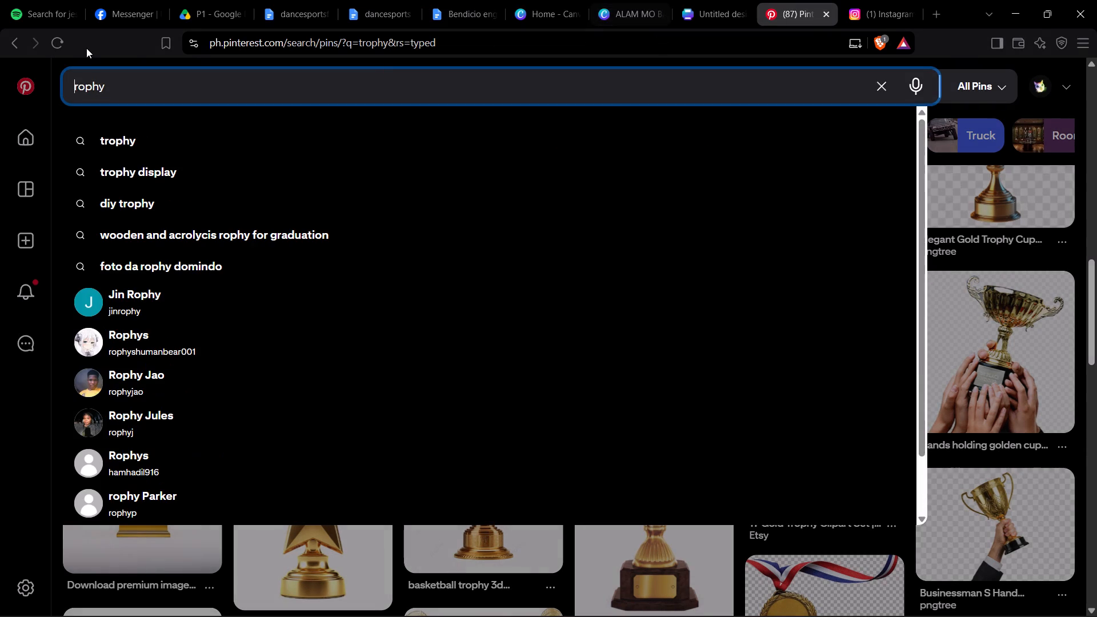
type("green t")
key("Return")
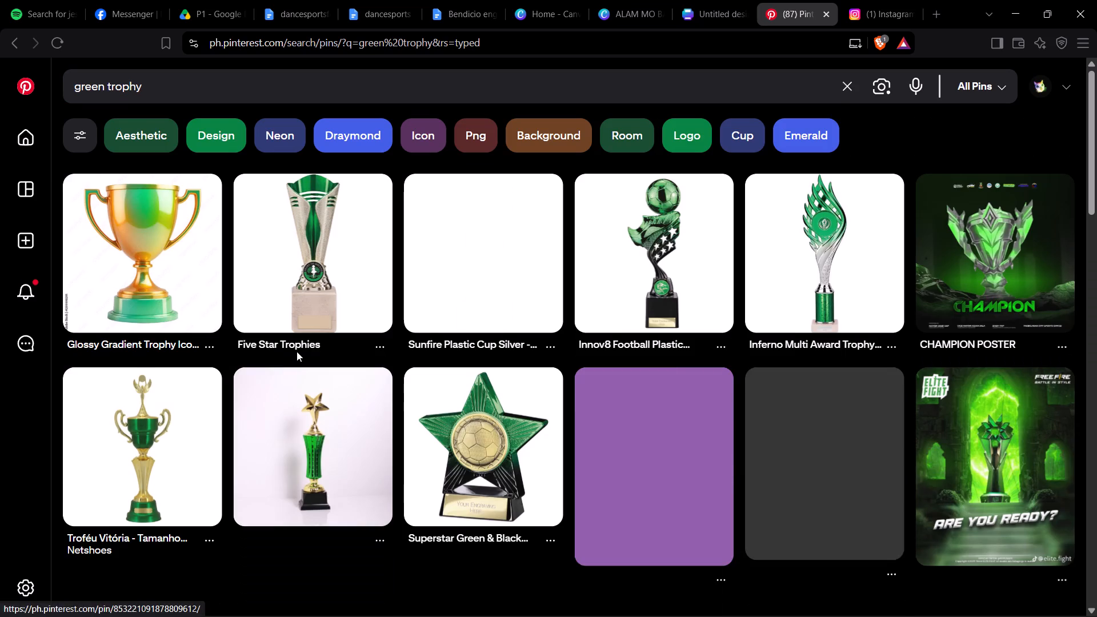
scroll(297, 351, "down", 3)
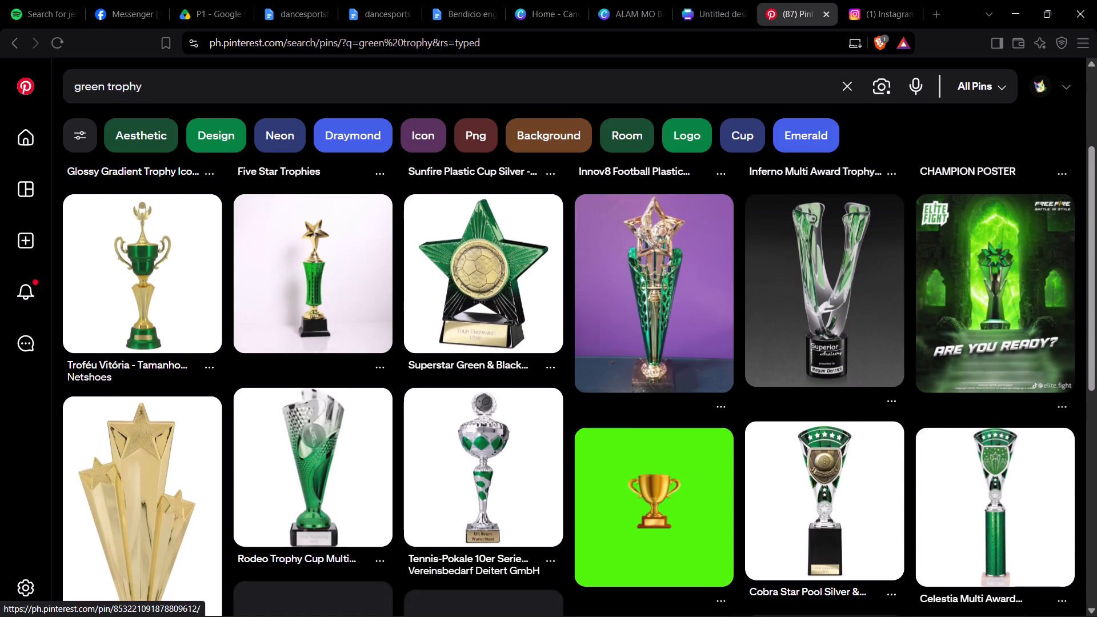
left_click(263, 83)
key("space")
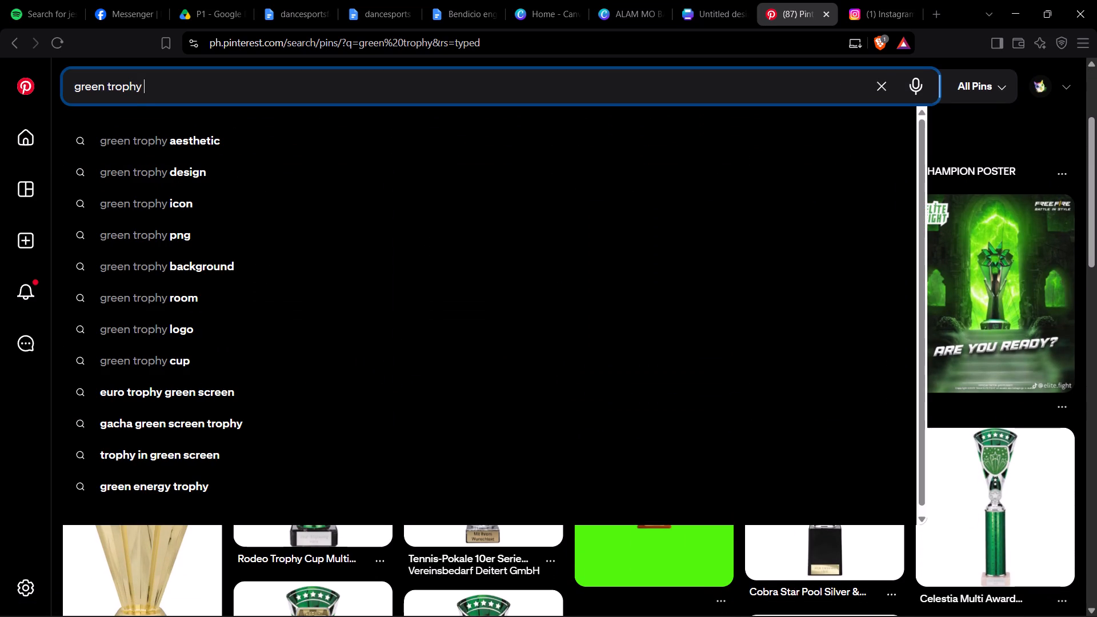
type("png")
key("Return")
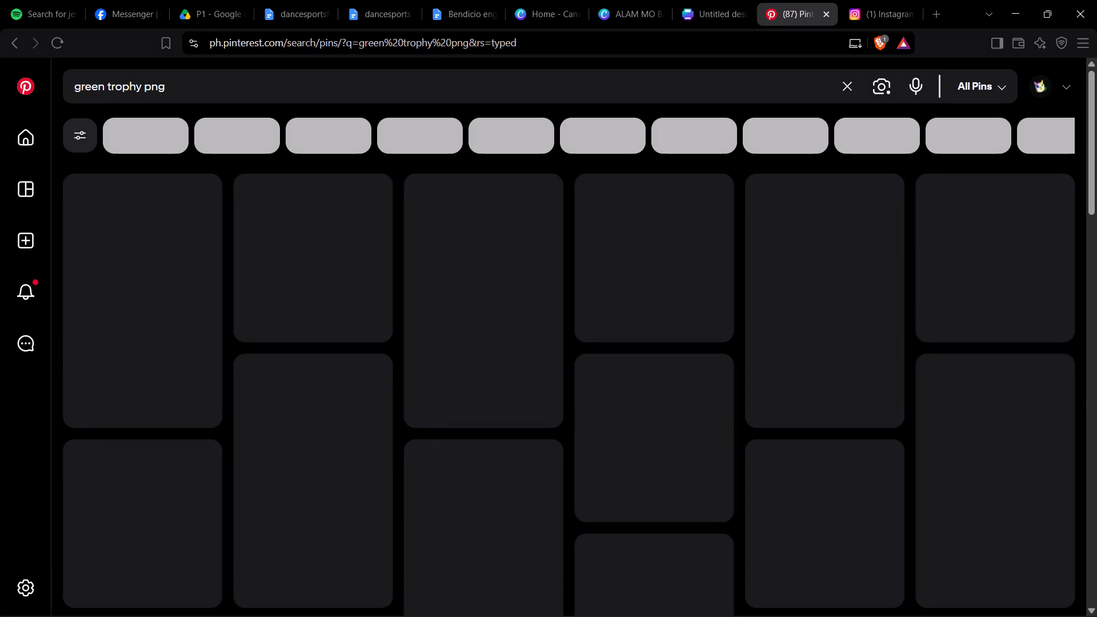
scroll(223, 332, "down", 2)
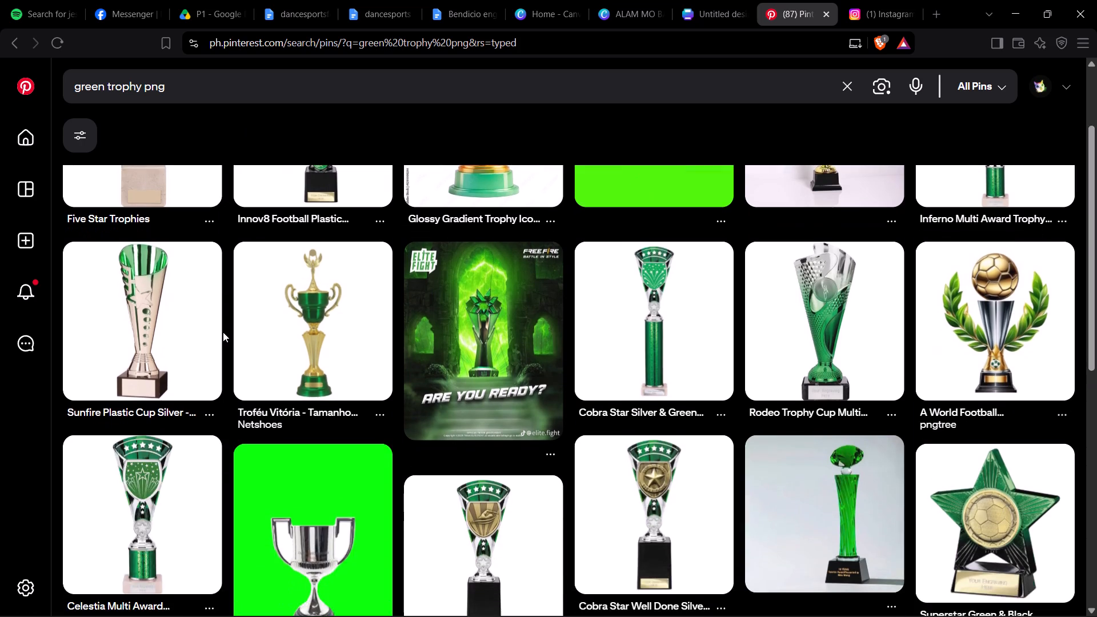
scroll(223, 332, "down", 1)
Search Pinterest for "trophy" and browse the trophy images.
left_click(164, 83)
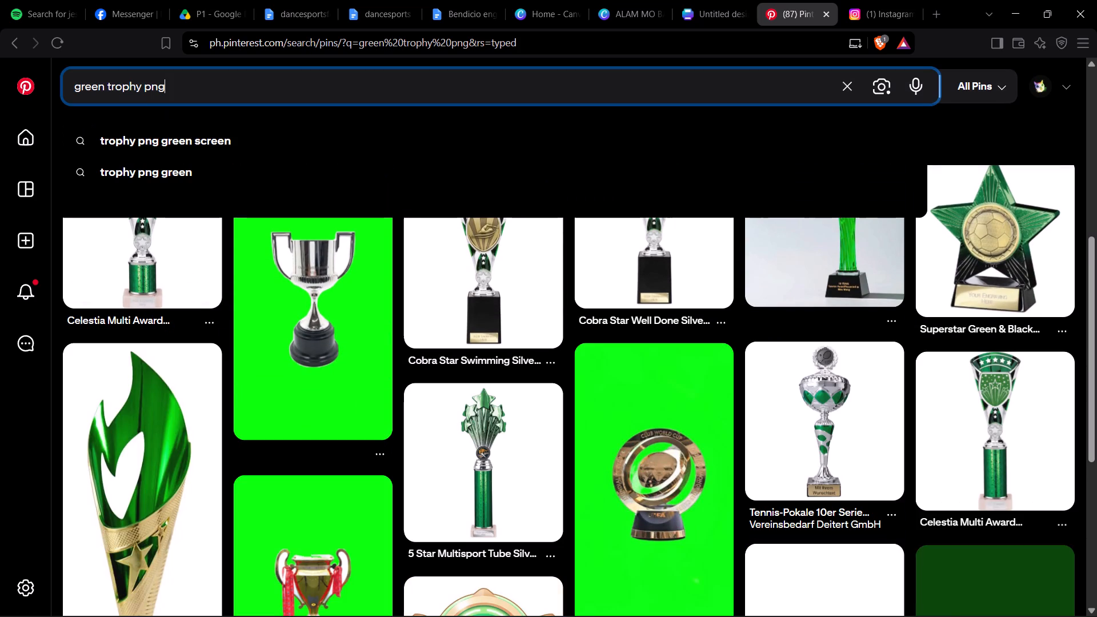
key("ctrl+a")
type("trophy")
key("Return")
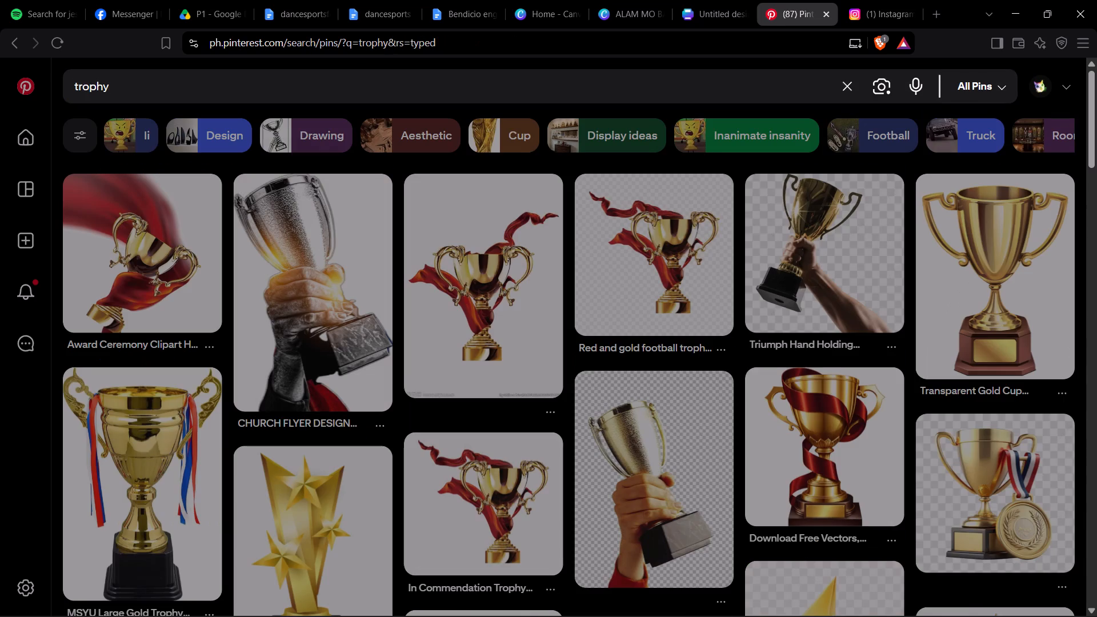
scroll(343, 425, "down", 3)
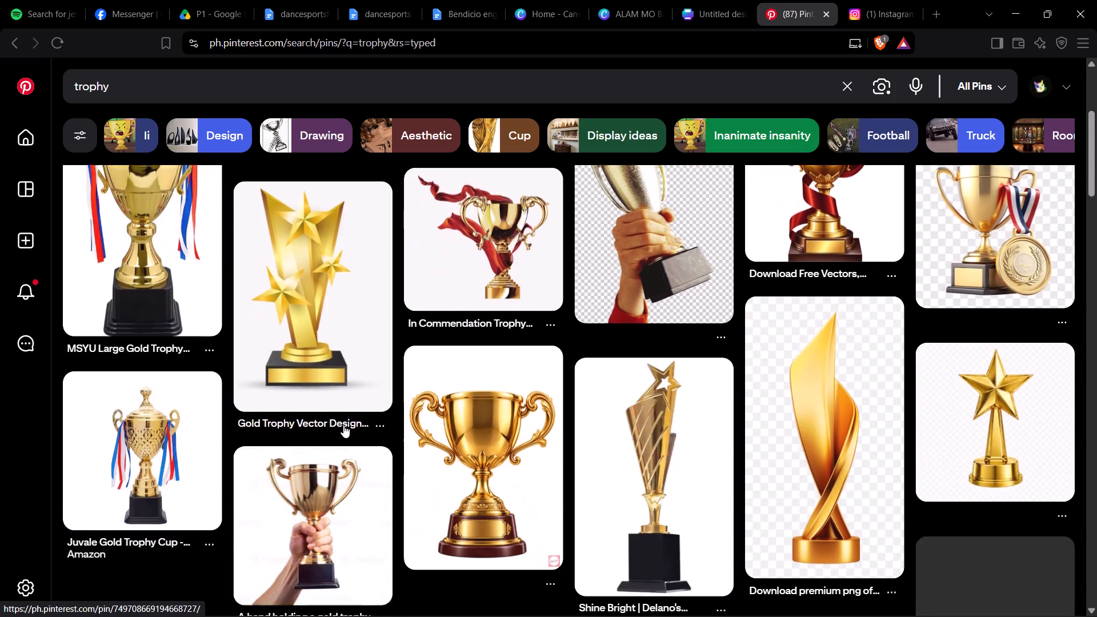
scroll(343, 425, "down", 4)
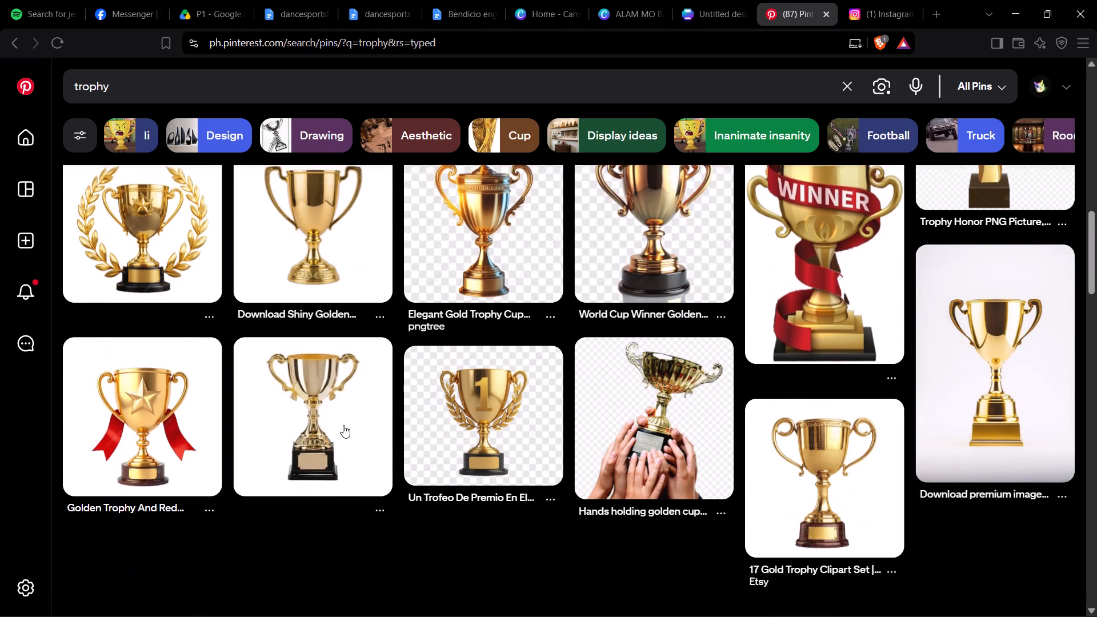
scroll(343, 425, "down", 5)
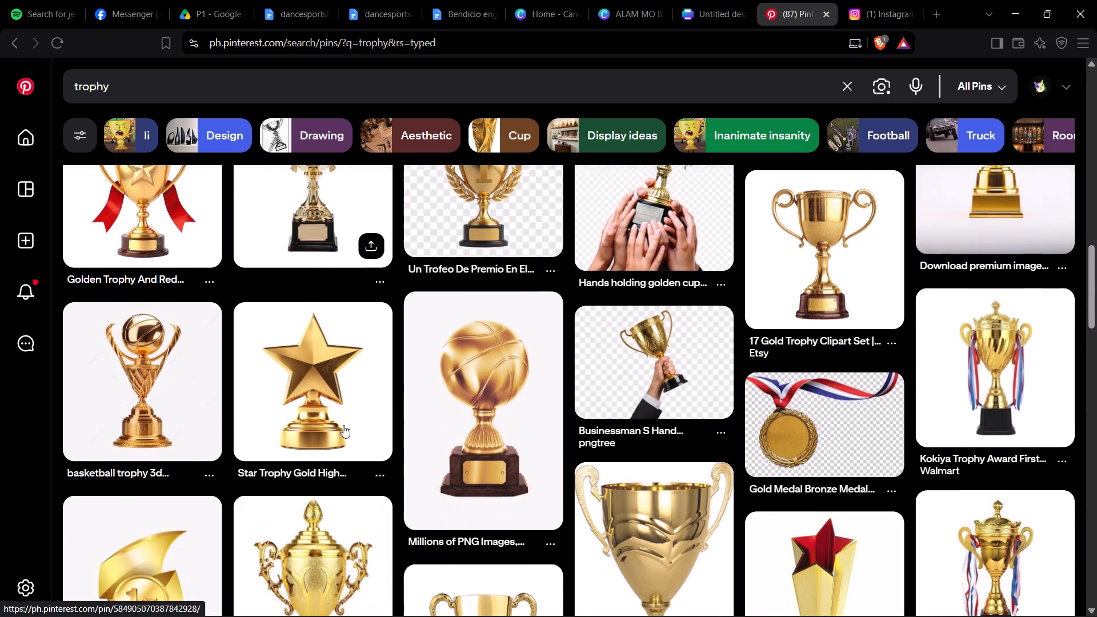
scroll(343, 425, "down", 2)
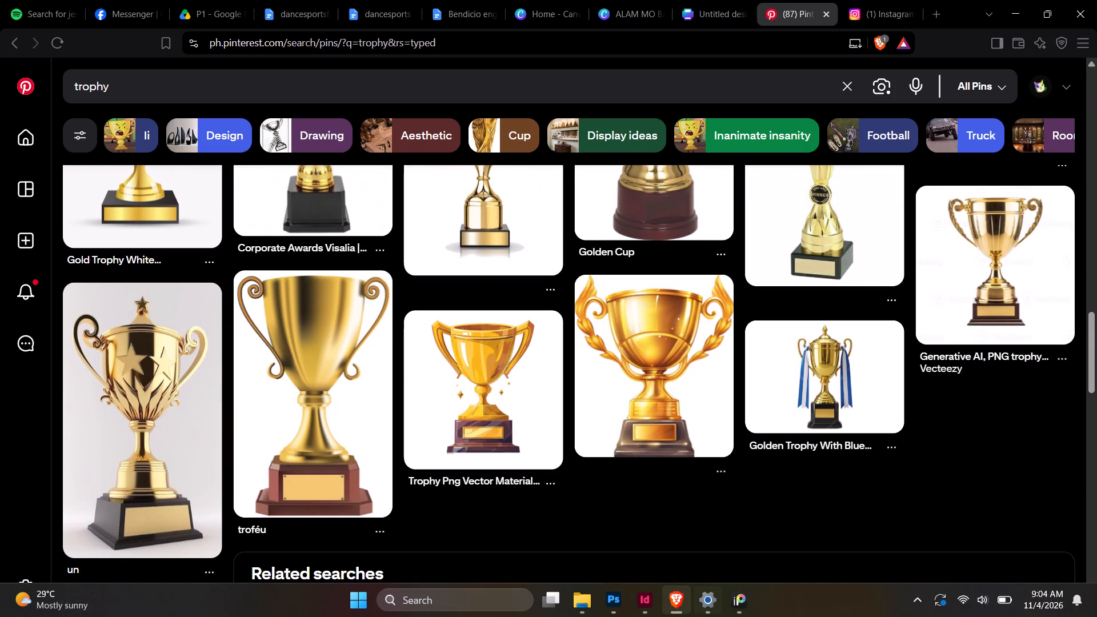
Switch to InDesign and preview the ISPORTS basketball cover in Presentation mode, returning to the normal view.
left_click(647, 610)
scroll(622, 383, "up", 1)
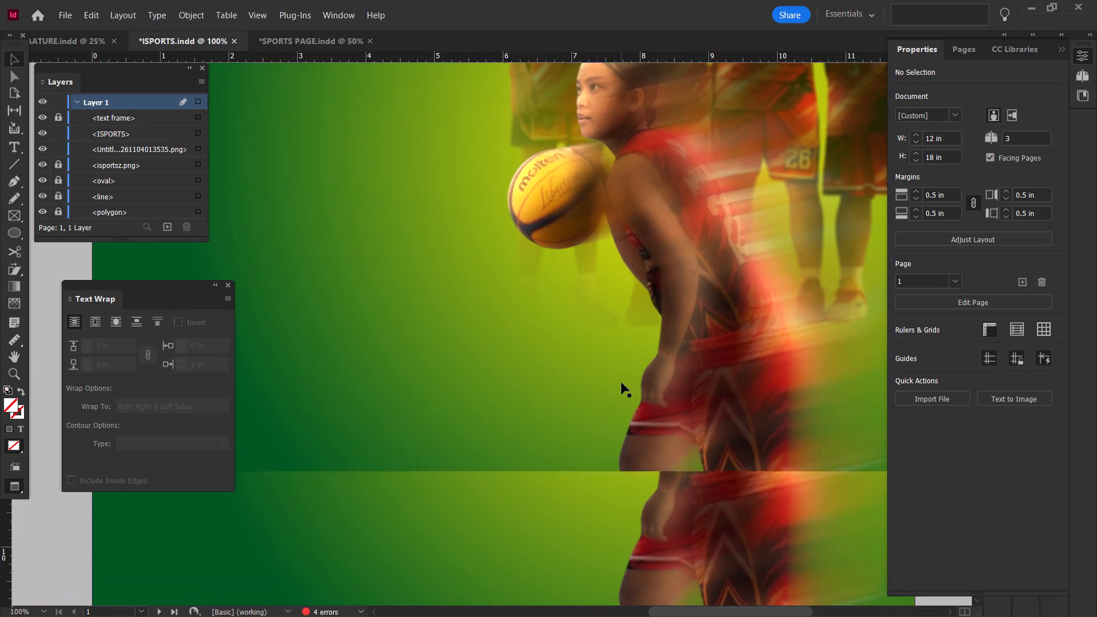
key("shift+w")
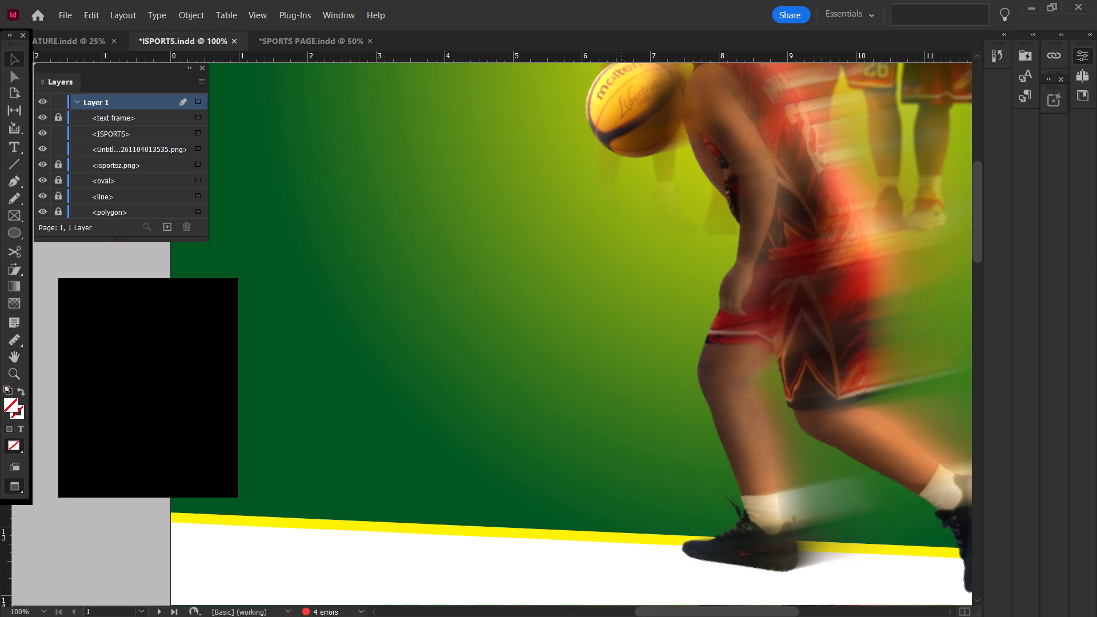
key("shift+w")
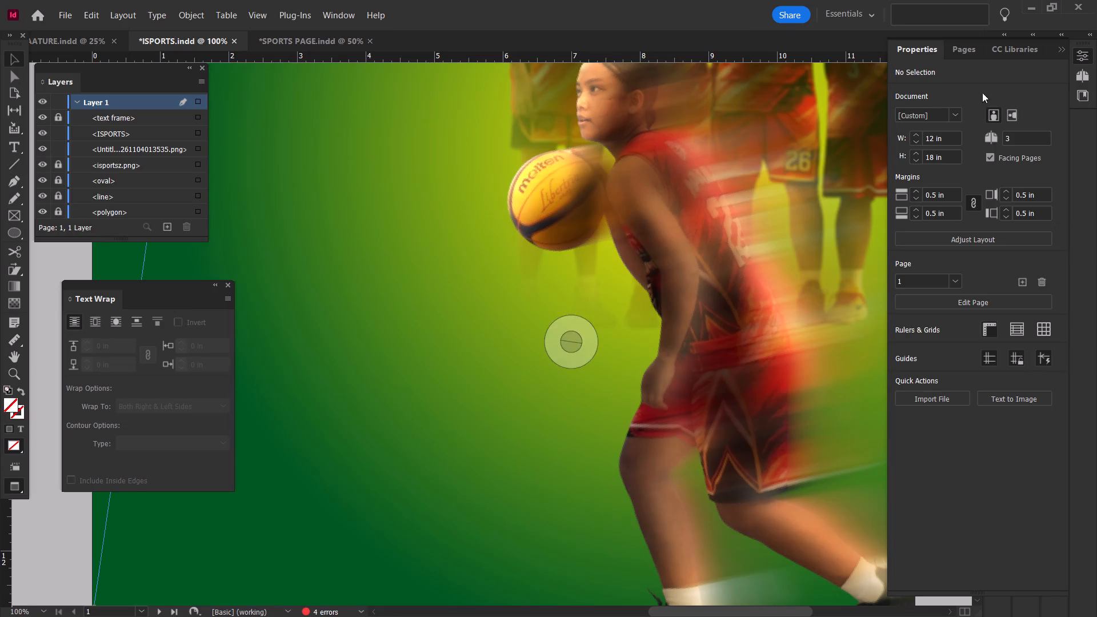
Unlock isportsz.png, the four-player team photo, scale it to about 11.34 × 8.67 in and place it at X 3.5 in, Y 0.95 in.
scroll(1024, 66, "left", 2)
scroll(836, 152, "left", 1)
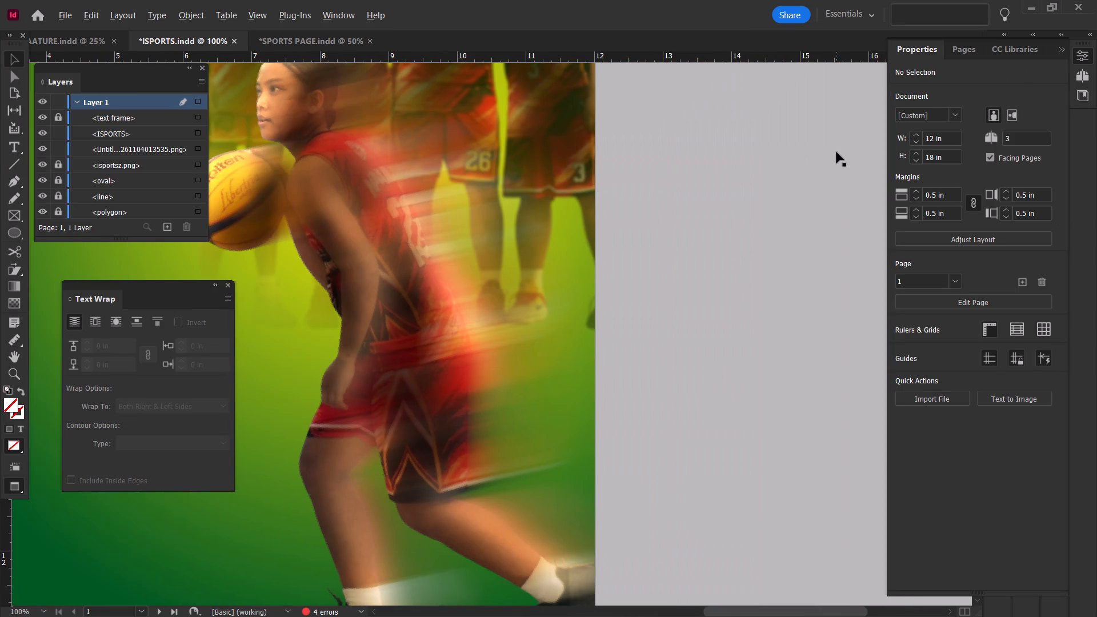
scroll(500, 266, "down", 2, "ctrl+alt")
scroll(82, 171, "down", 1)
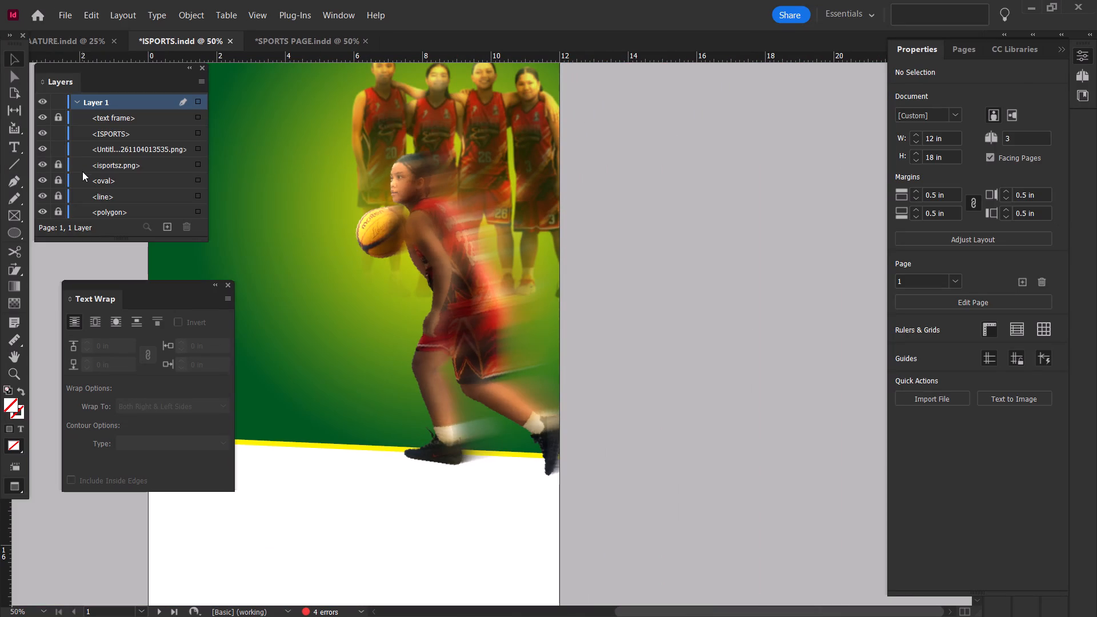
scroll(82, 171, "down", 1)
left_click(63, 166)
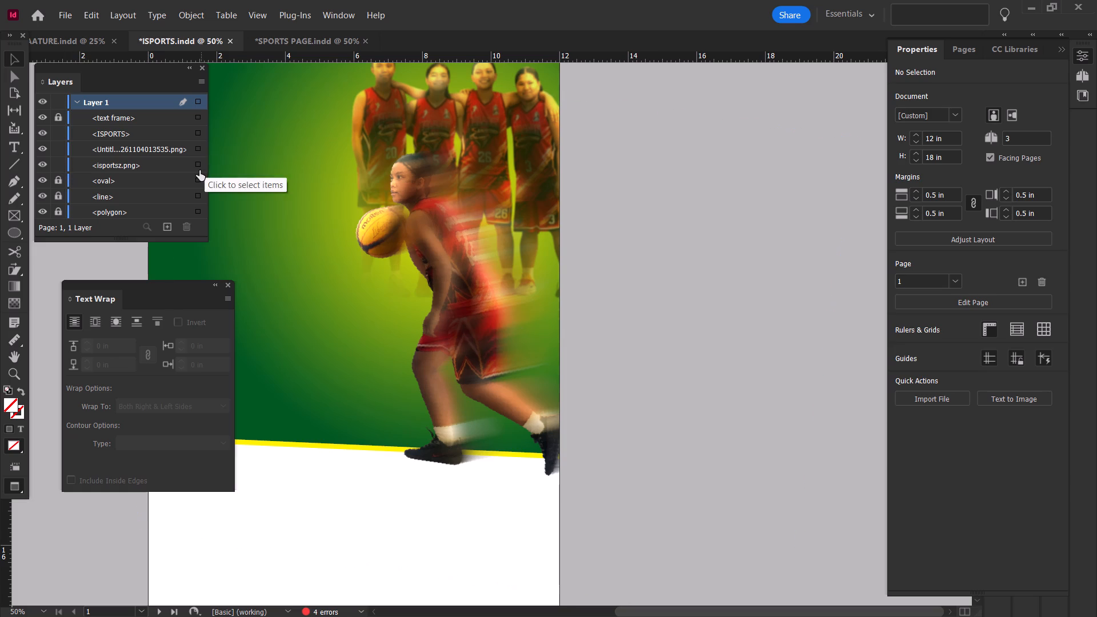
left_click(199, 170)
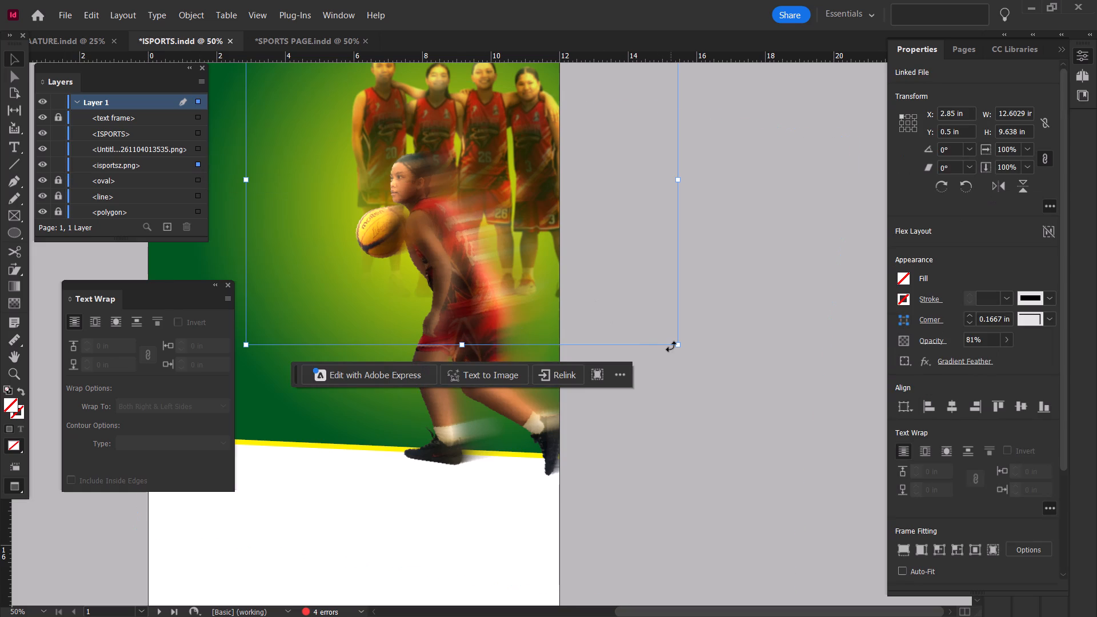
left_click_drag(678, 344, 635, 312, "ctrl+shift")
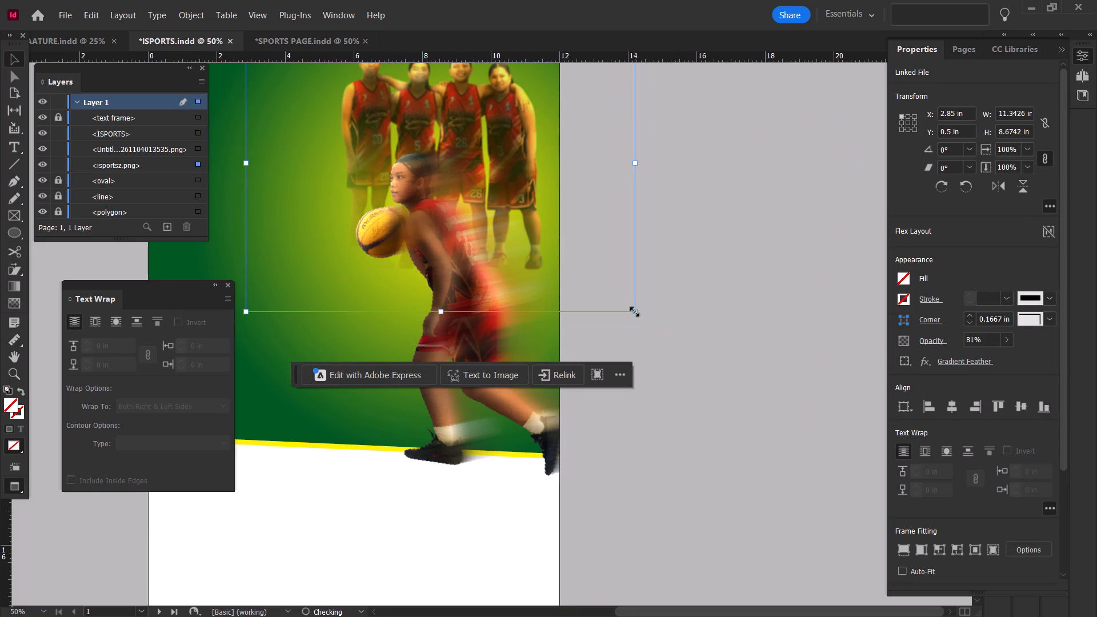
left_click_drag(535, 155, 558, 171, "ctrl")
scroll(558, 171, "up", 1, "ctrl")
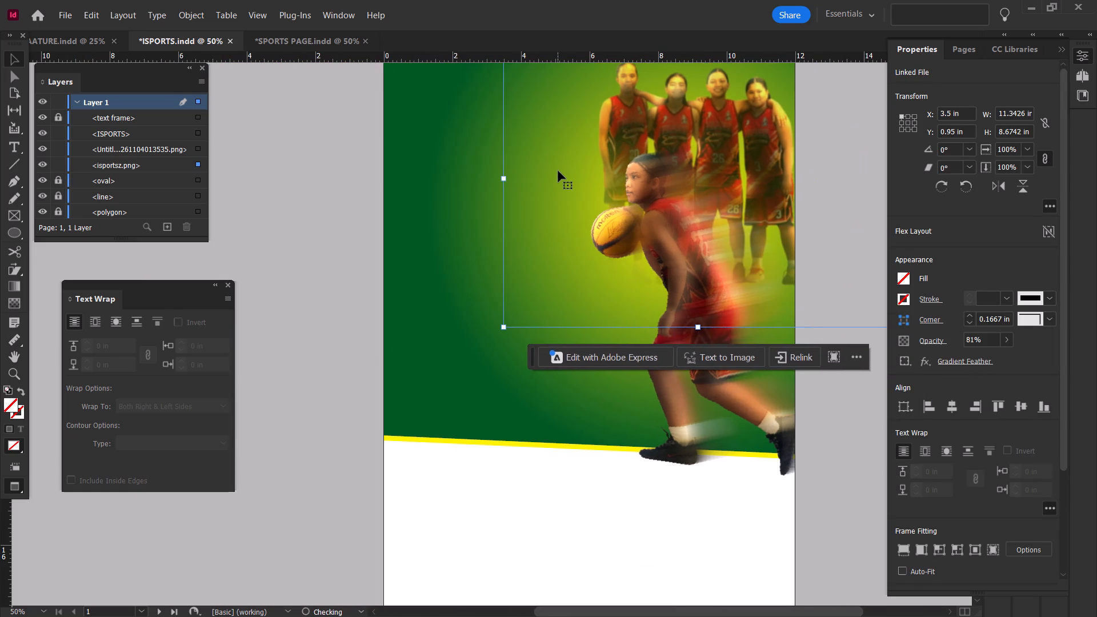
scroll(558, 171, "down", 1, "ctrl")
scroll(559, 165, "up", 1)
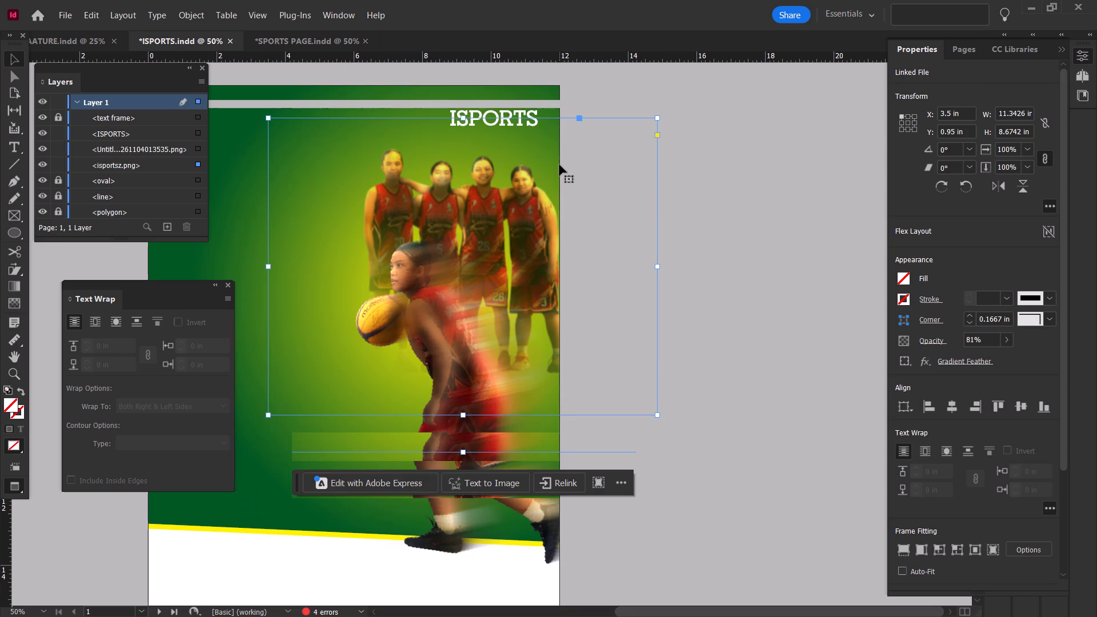
Shrink the team photo further to about 10.66 × 7.94 in and move it to about X 3.84 in, Y 0.93 in.
left_click(656, 450, "ctrl+shift")
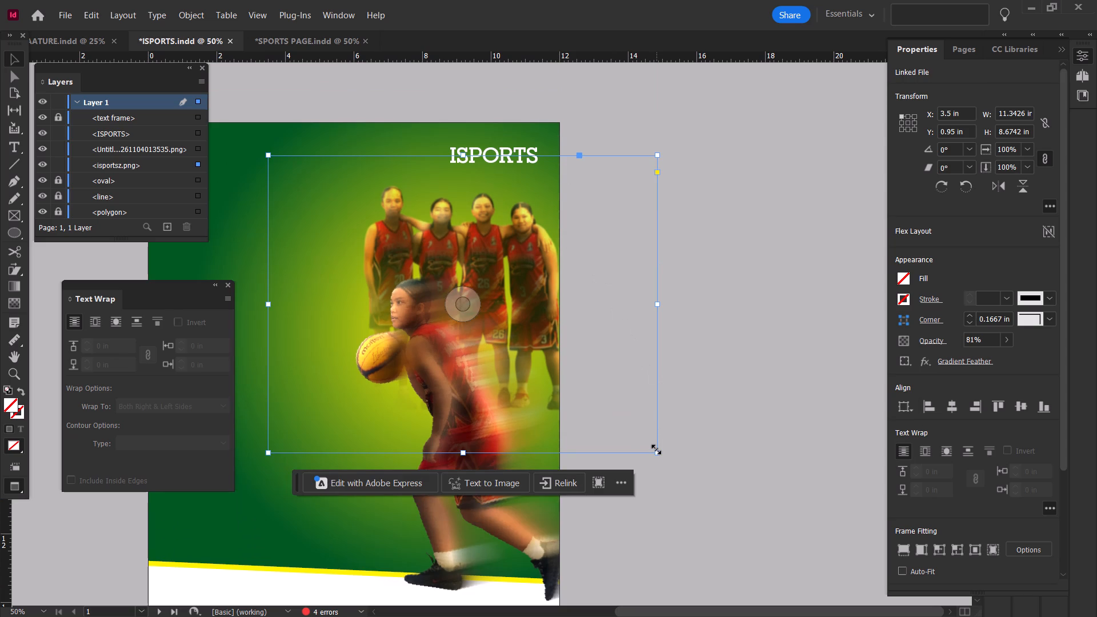
left_click_drag(656, 450, 636, 436, "ctrl+shift")
left_click(724, 409)
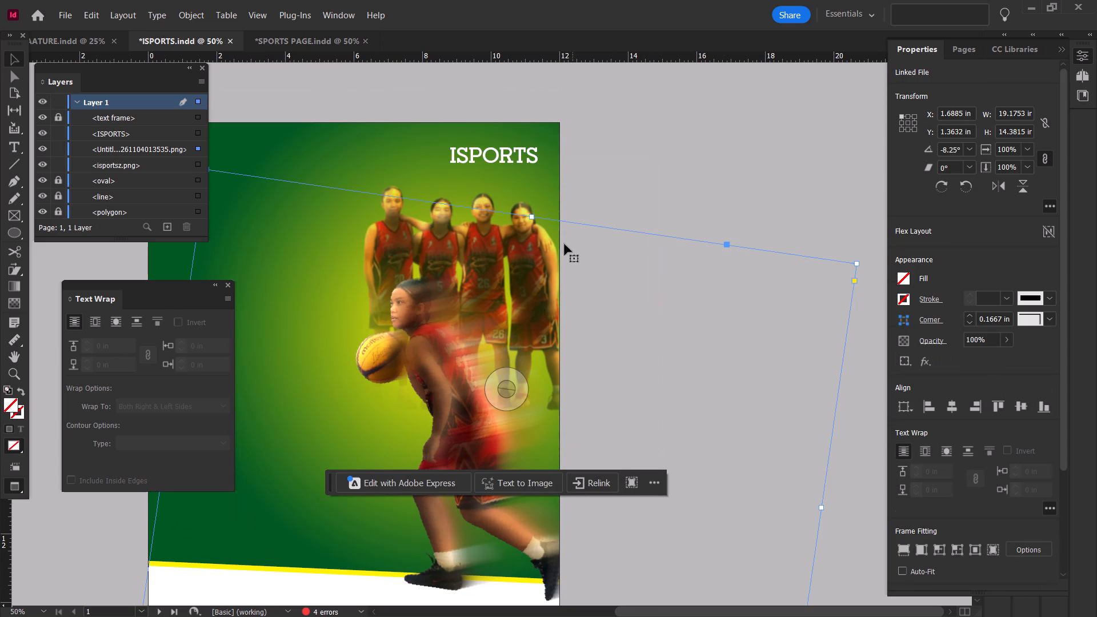
left_click(534, 203)
left_click_drag(659, 451, 635, 428)
left_click_drag(542, 303, 556, 306)
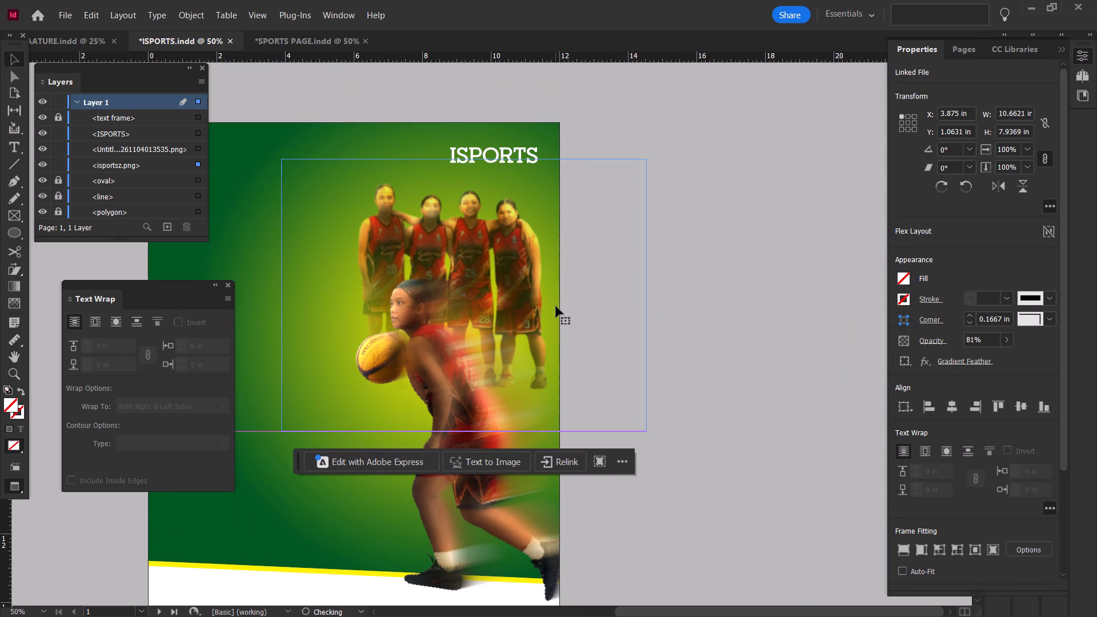
left_click_drag(556, 306, 555, 301)
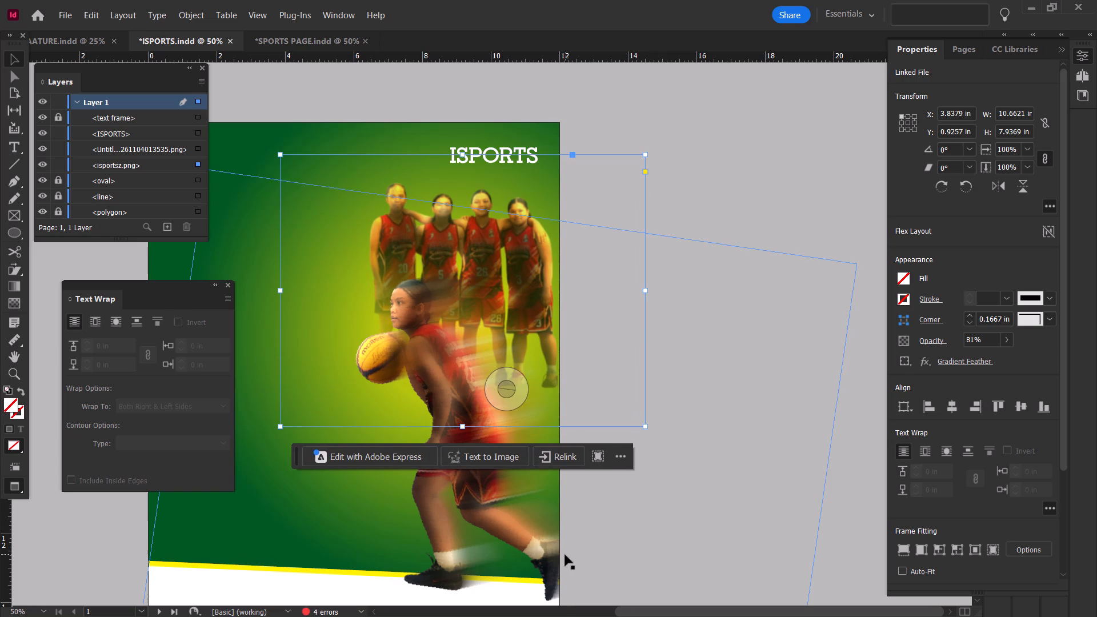
Scale the dribbling player image to about 18.06 × 13.55 in and move it to about X 2.44 in, Y 1.75 in.
left_click(565, 555)
scroll(565, 555, "down", 1)
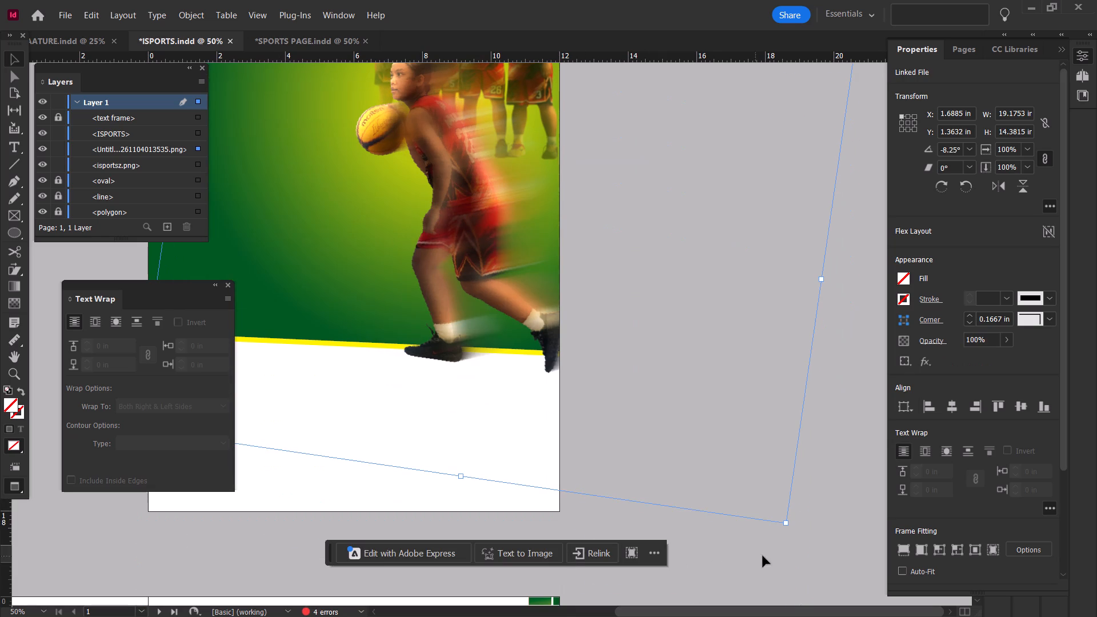
left_click_drag(783, 520, 751, 490, "ctrl+shift")
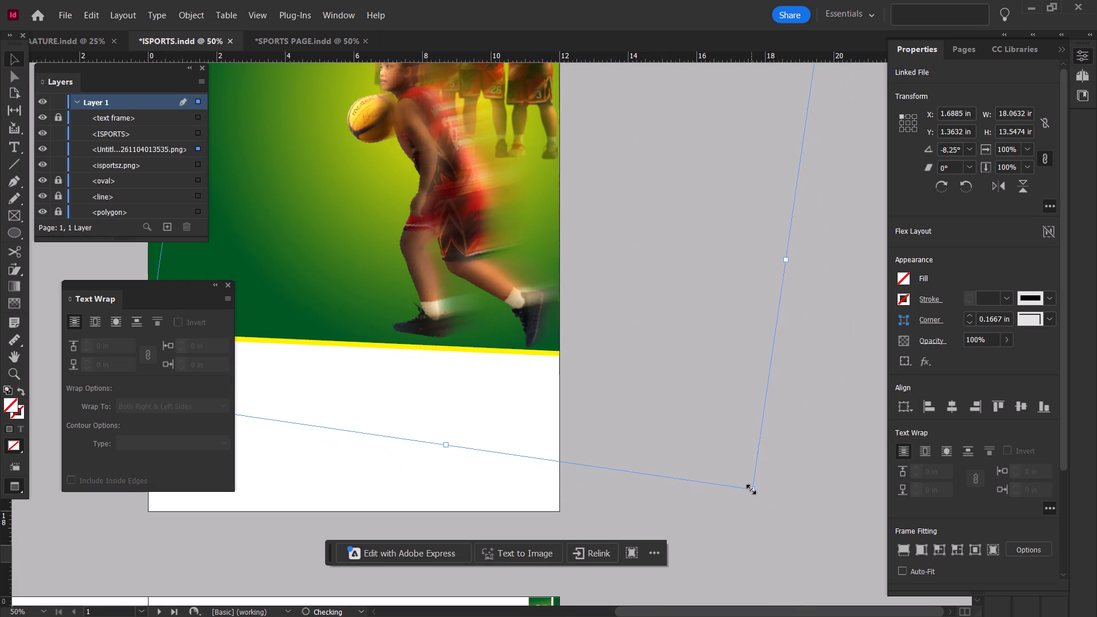
left_click_drag(584, 364, 612, 378, "ctrl")
scroll(612, 378, "up", 1)
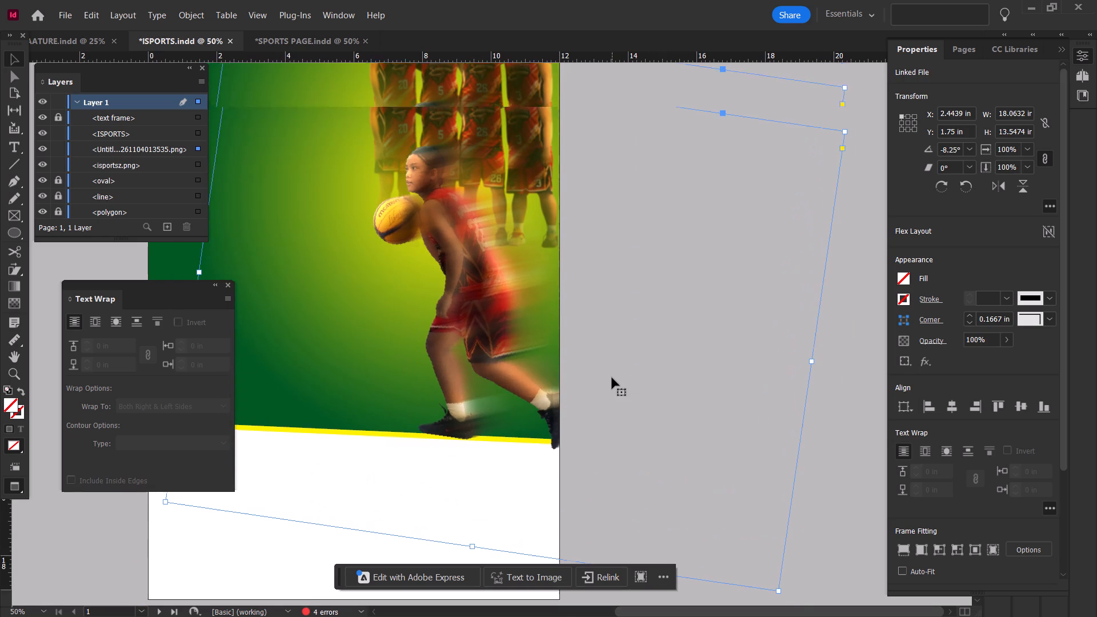
scroll(612, 378, "down", 1, "ctrl")
scroll(612, 378, "up", 1, "ctrl")
scroll(612, 378, "down", 1, "ctrl")
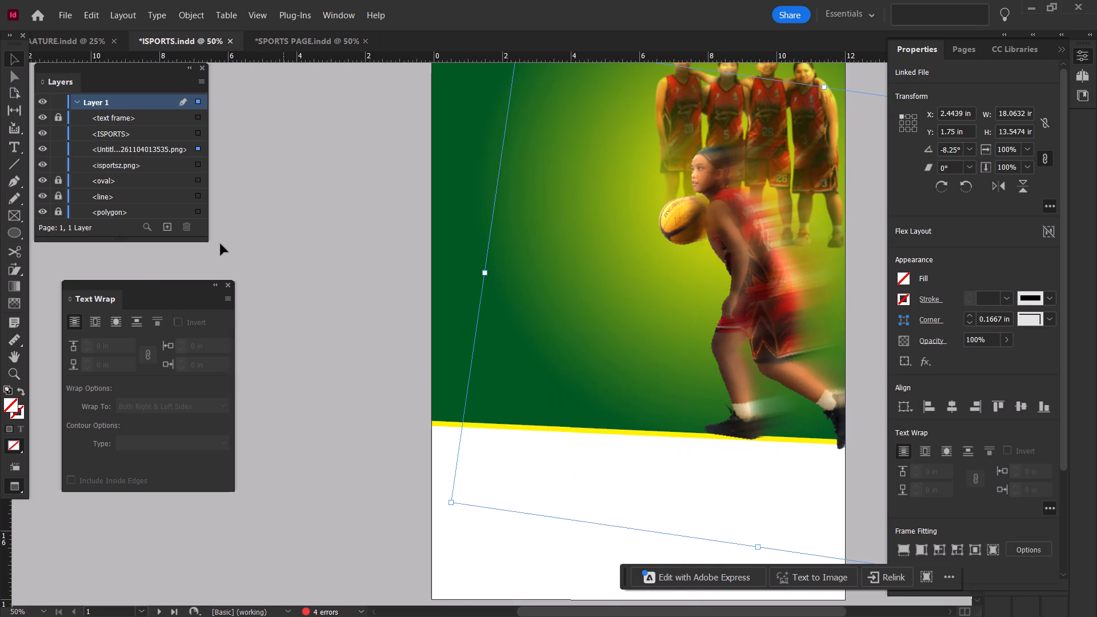
Unlock the green background polygon and the yellow line below it, and group the two objects.
left_click(55, 211, "ctrl")
left_click(55, 196, "ctrl")
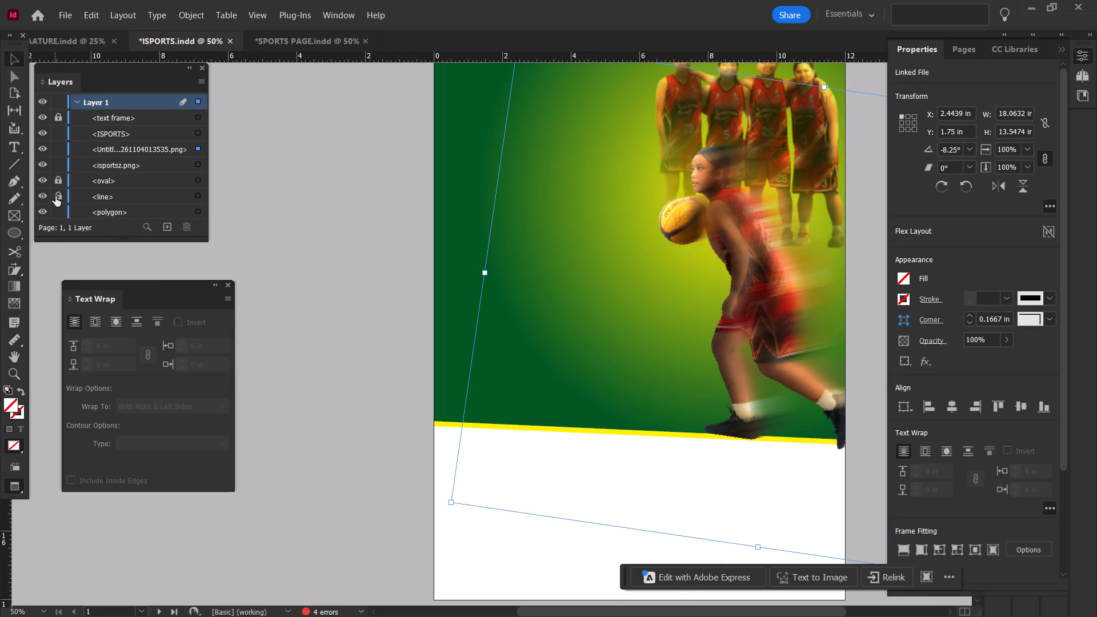
left_click(414, 354, "ctrl")
left_click_drag(401, 340, 438, 440, "ctrl")
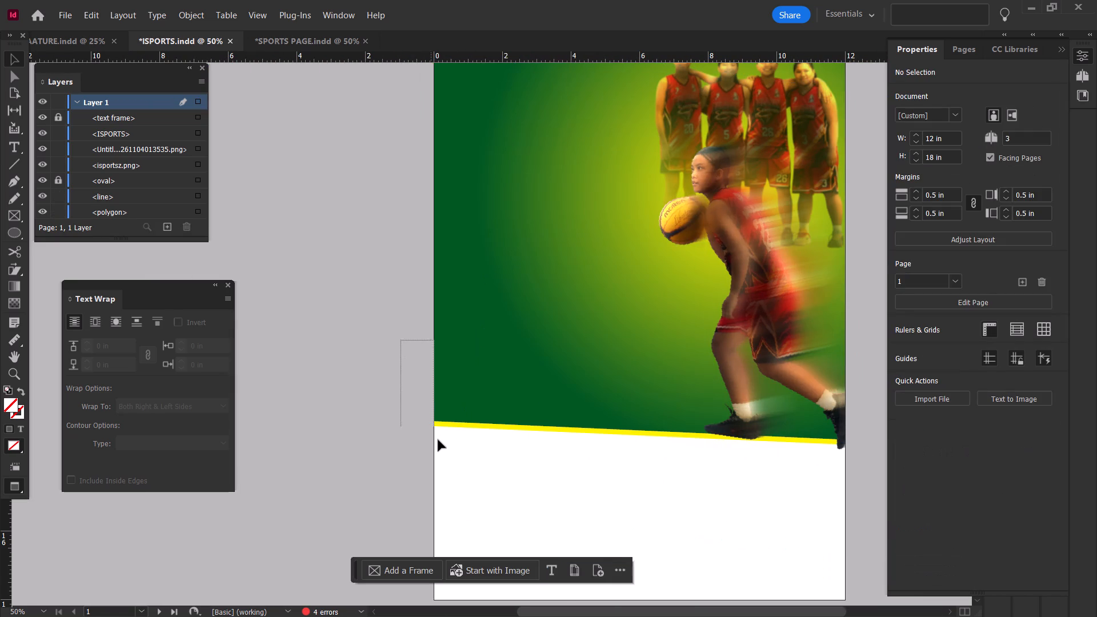
left_click_drag(438, 440, 444, 447, "ctrl")
key("ctrl+g")
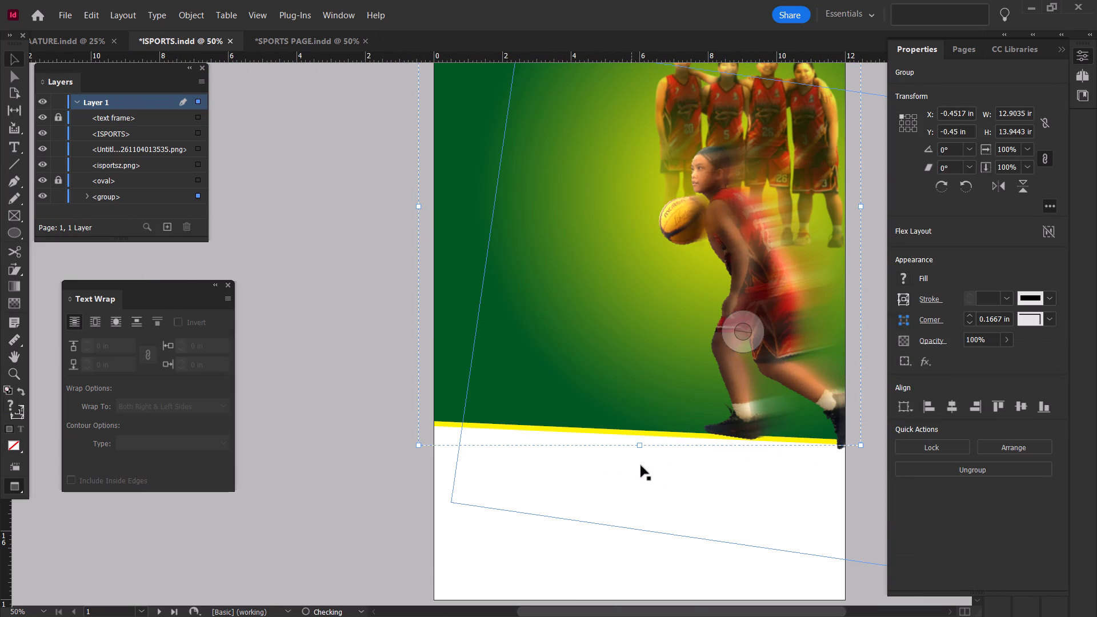
Shorten the grouped background and yellow line from the bottom edge to a height of about 13.13 in.
left_click_drag(642, 446, 643, 418)
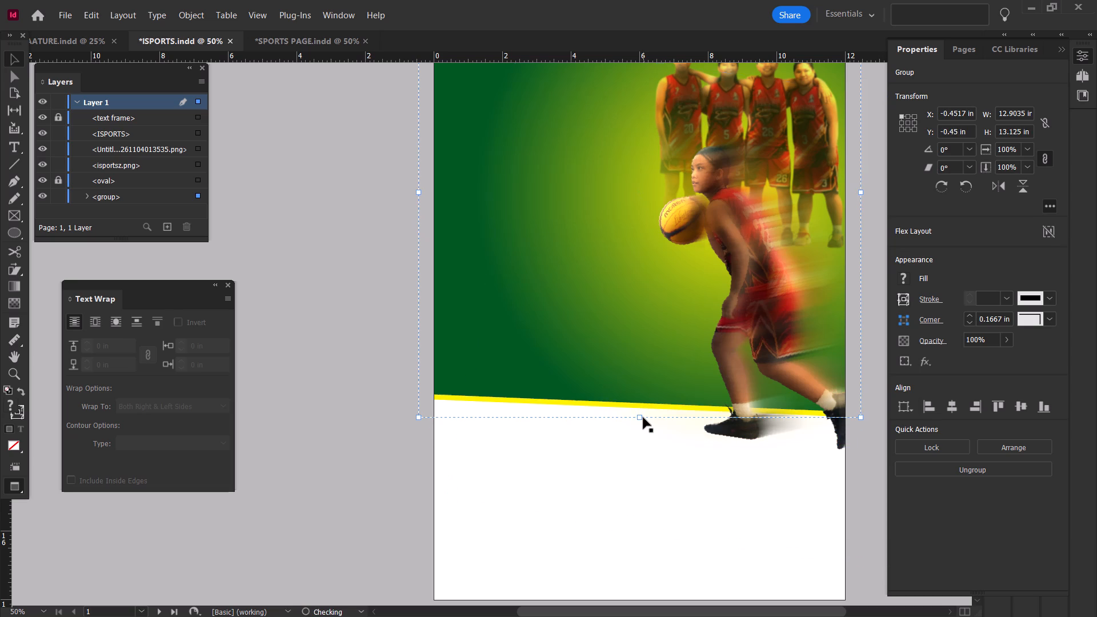
Shorten the grouped green background and yellow line from the bottom edge to a height of about 12.08 in.
left_click_drag(643, 418, 643, 424)
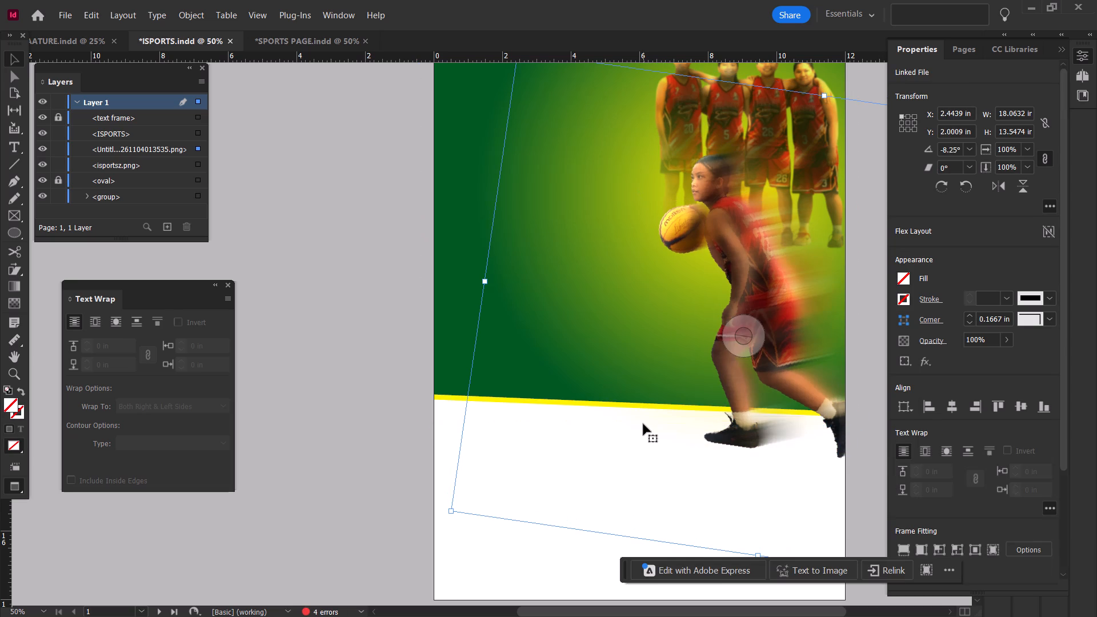
key("ctrl+z")
left_click(419, 356)
left_click(439, 367)
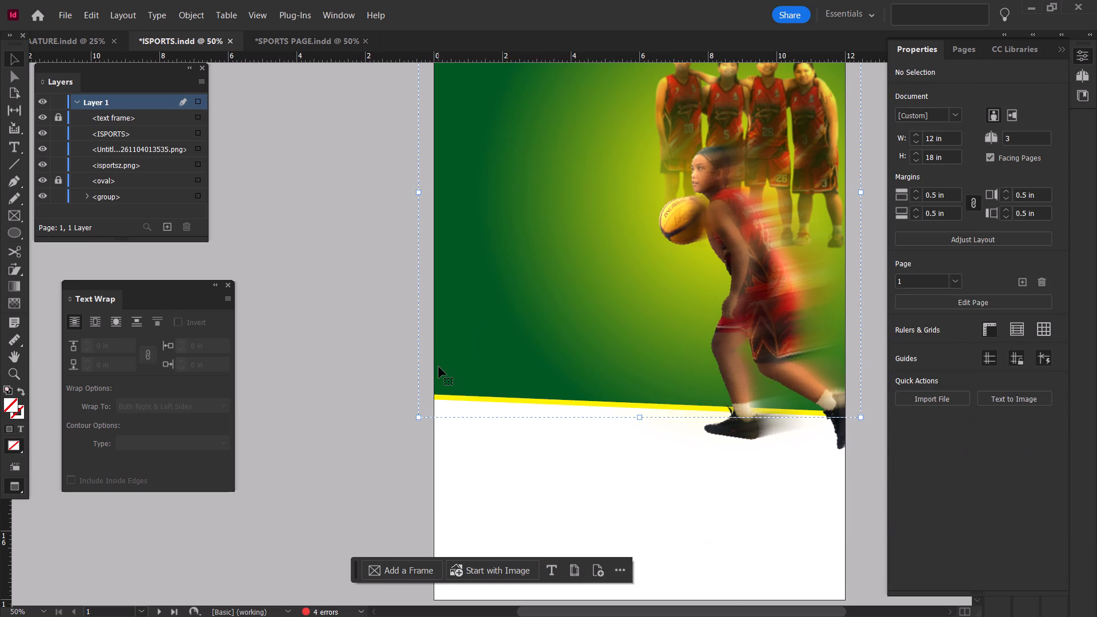
left_click_drag(641, 415, 639, 423)
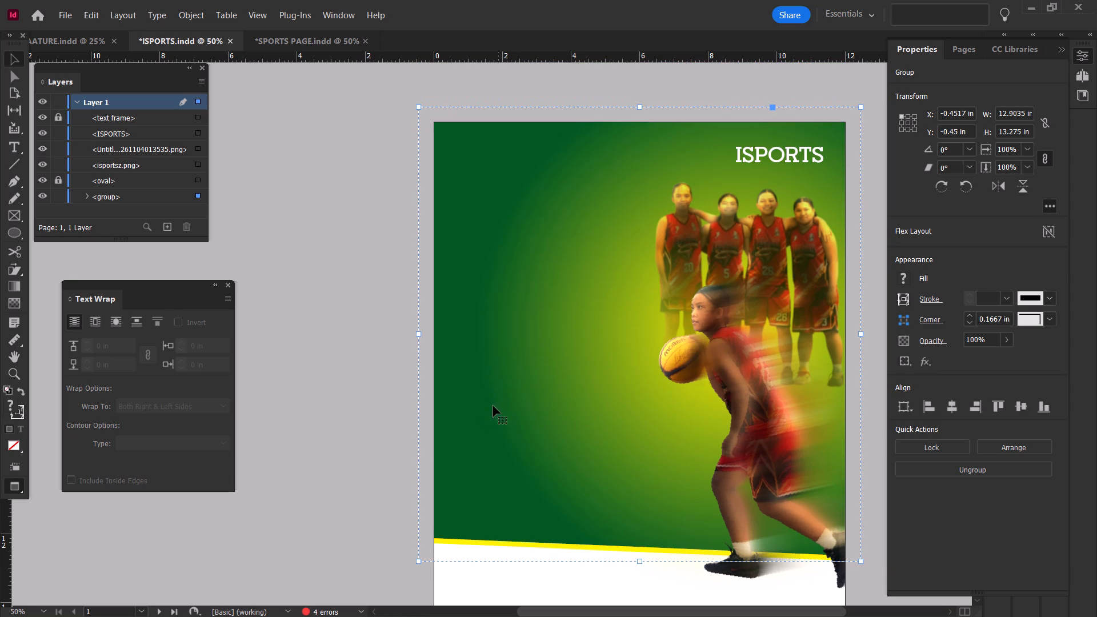
left_click(470, 406)
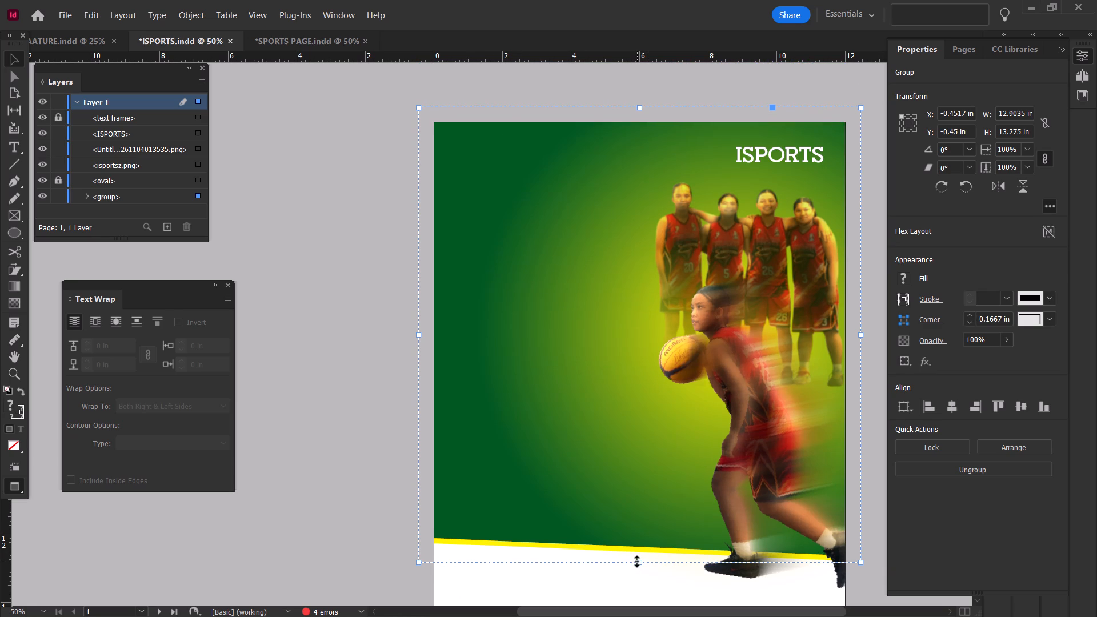
left_click_drag(637, 562, 654, 492)
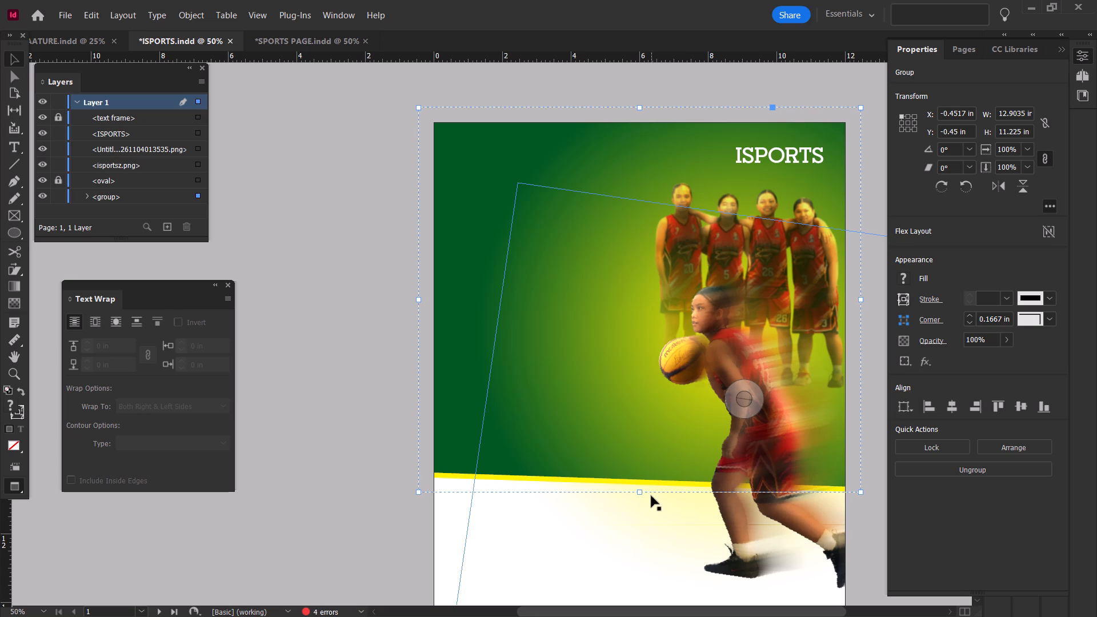
left_click_drag(640, 492, 639, 522)
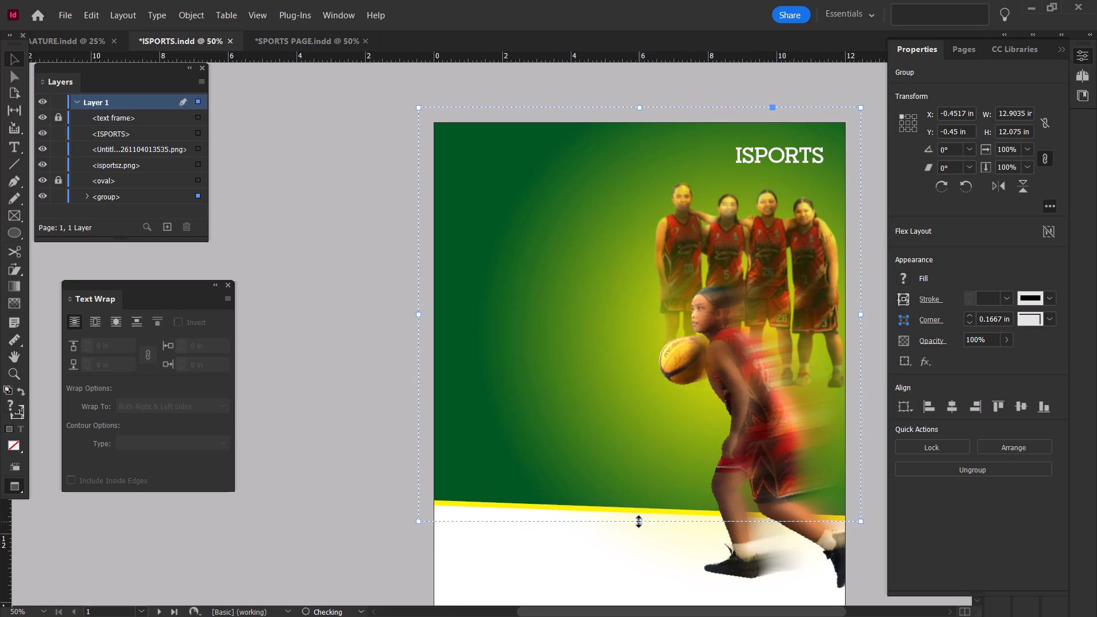
Scale the dribbling player image down to about 16.67 × 12.53 in and place it at about X 2.71 in, Y 1.60 in.
left_click(764, 563)
scroll(764, 563, "left", 1)
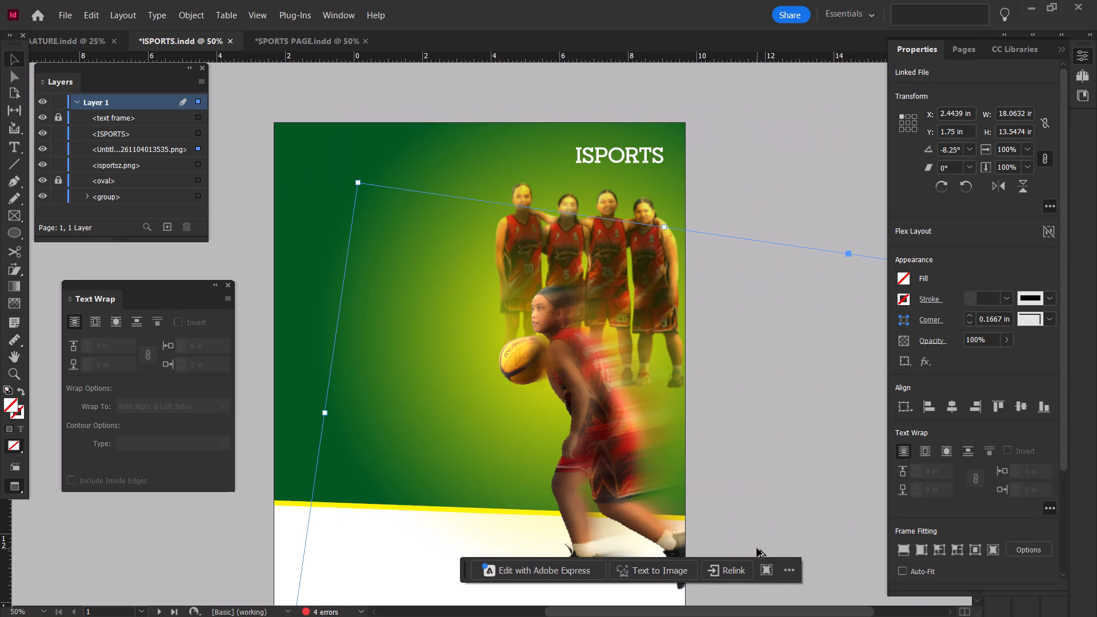
scroll(757, 548, "down", 1, "ctrl+alt")
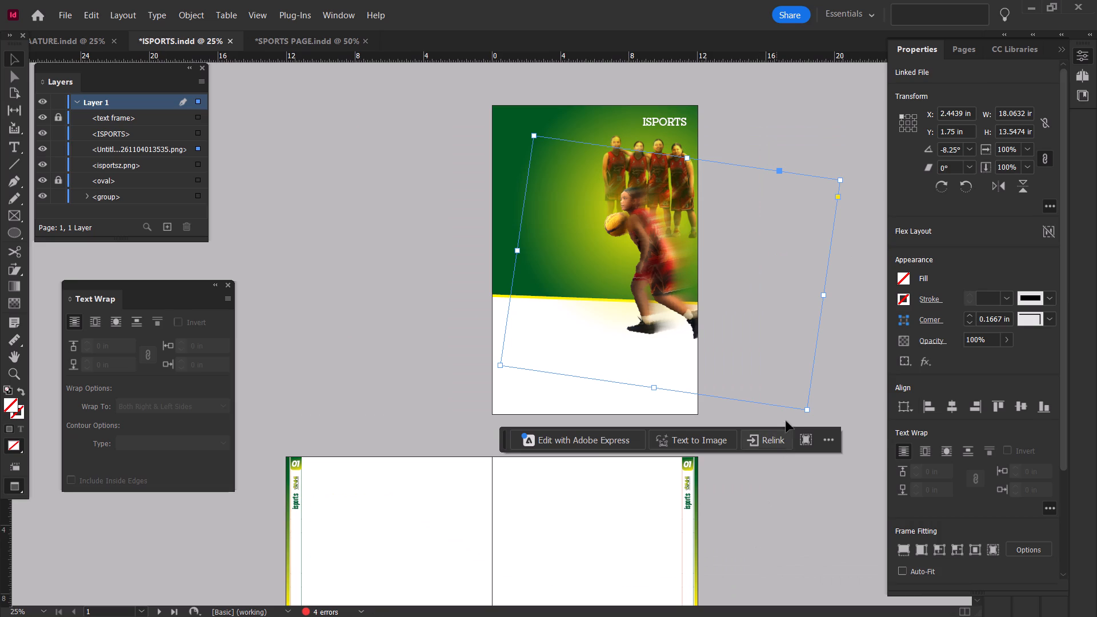
left_click_drag(807, 411, 785, 390, "ctrl+shift")
left_click_drag(702, 317, 707, 315, "ctrl")
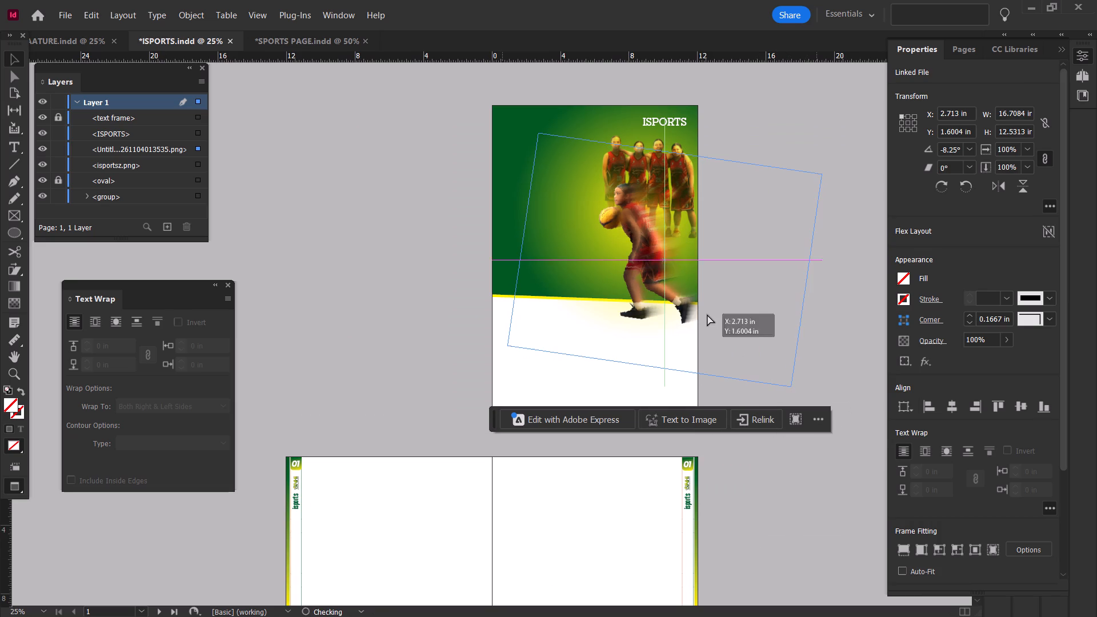
left_click_drag(707, 315, 707, 316, "ctrl")
left_click(707, 316, "ctrl")
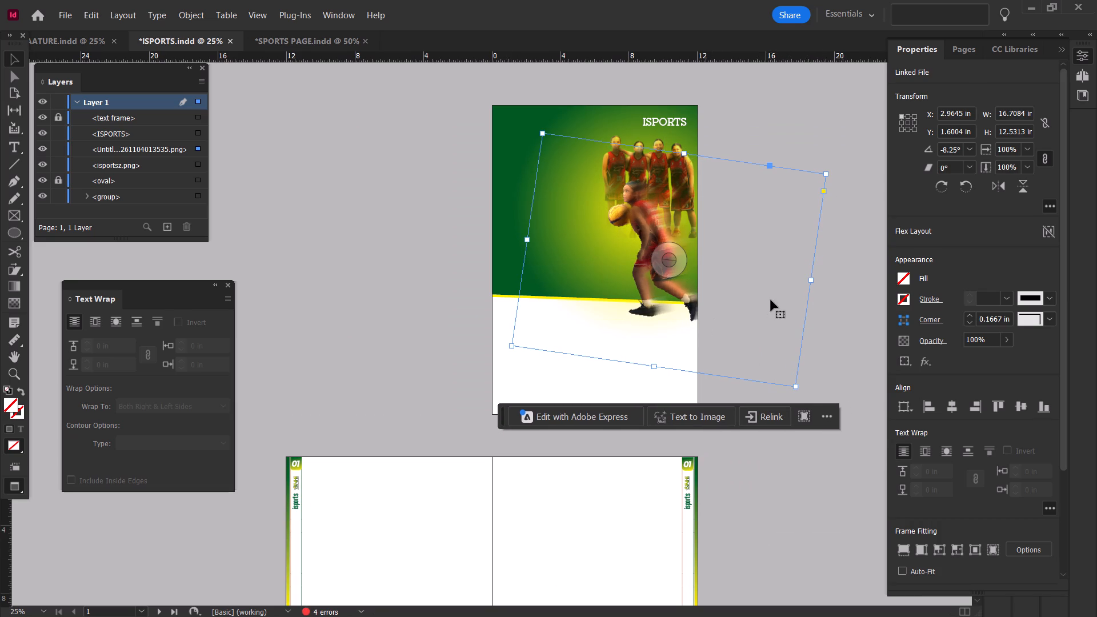
left_click_drag(755, 219, 766, 218, "ctrl")
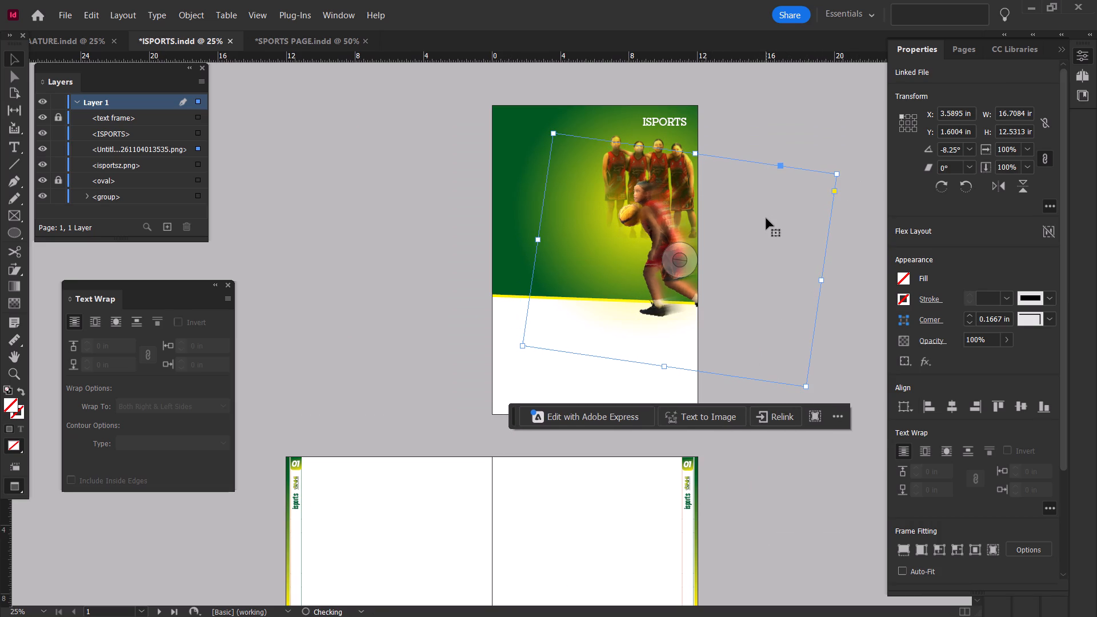
left_click_drag(766, 218, 752, 218, "ctrl")
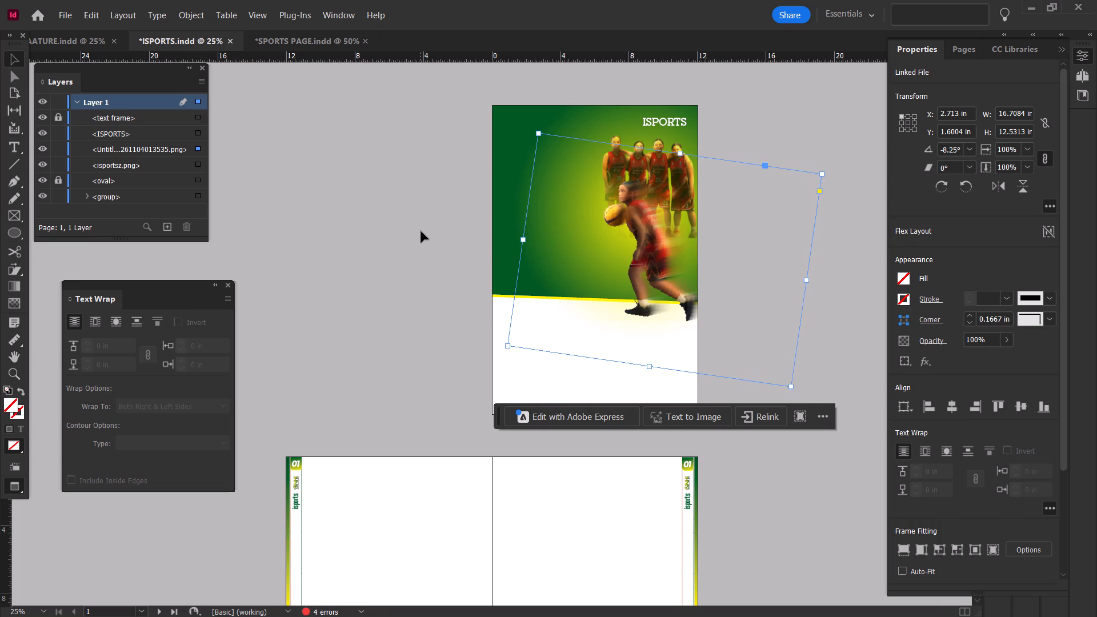
left_click_drag(421, 231, 474, 241)
Preview the cover page in full-screen presentation mode and return to the normal layout view.
scroll(474, 241, "up", 1)
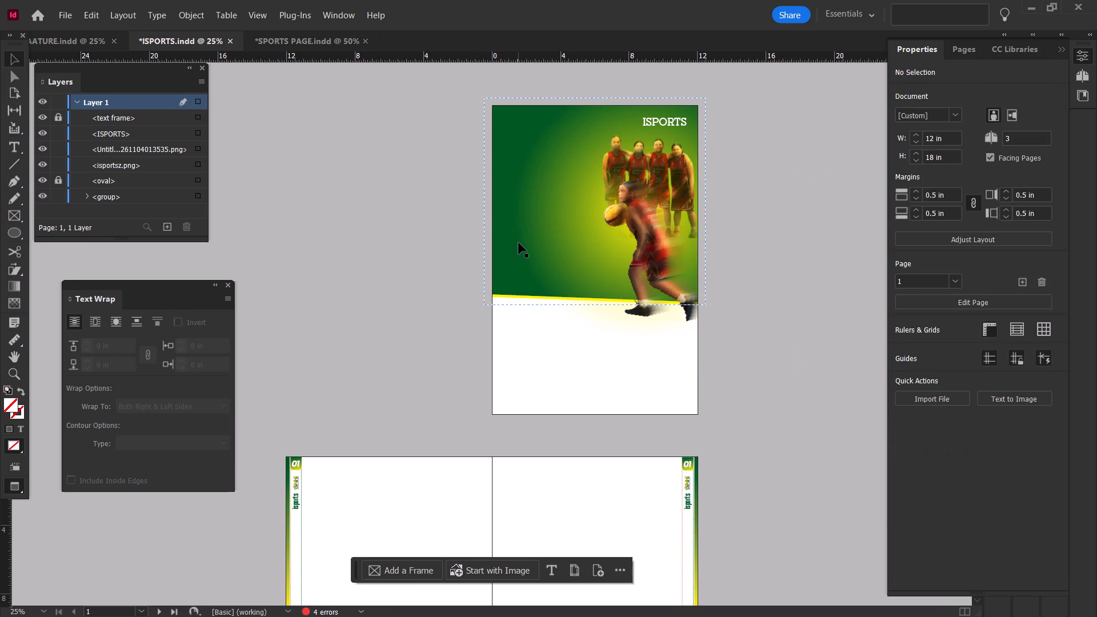
left_click(519, 243)
key("shift+w")
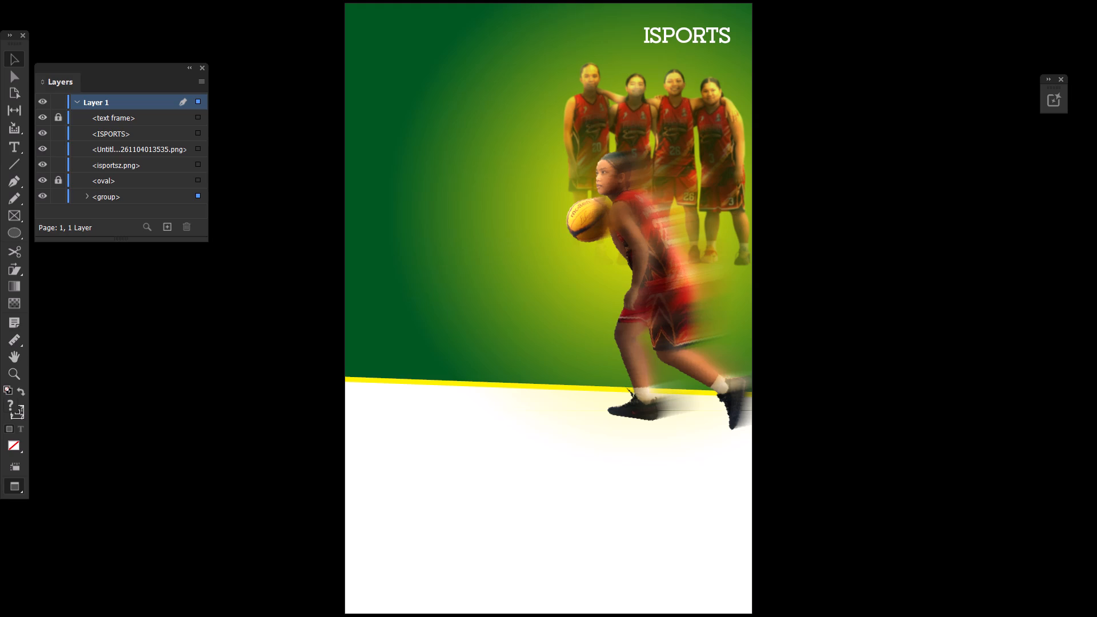
key("shift+w")
Recolor the whole ISPORTS title text with the yellow C=0 M=0 Y=100 swatch.
scroll(529, 232, "up", 1)
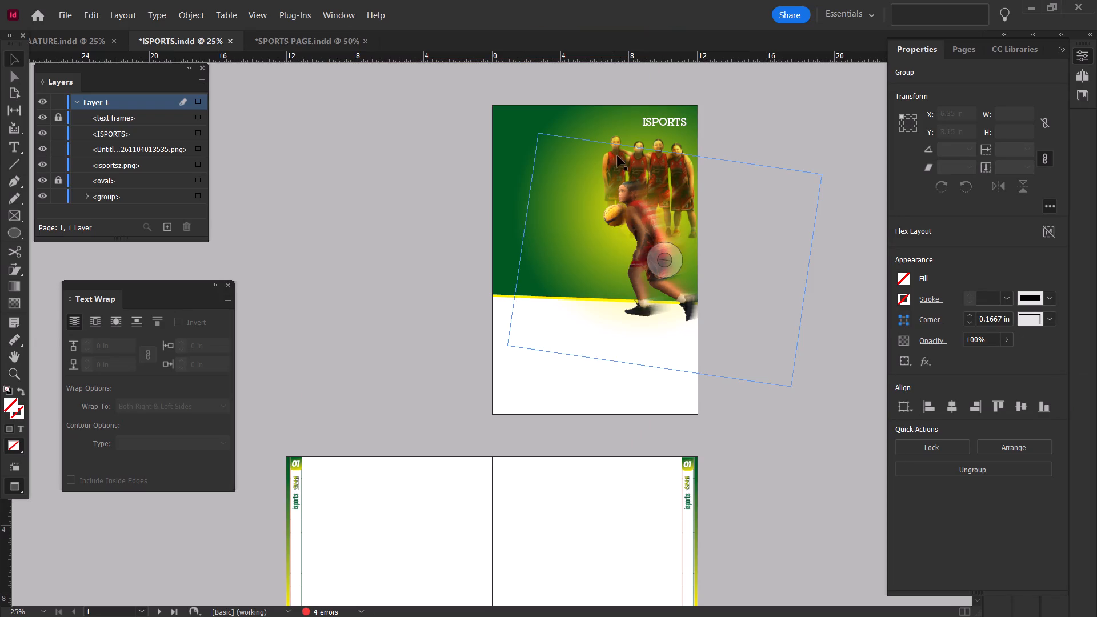
left_click(670, 119)
double_click(670, 119)
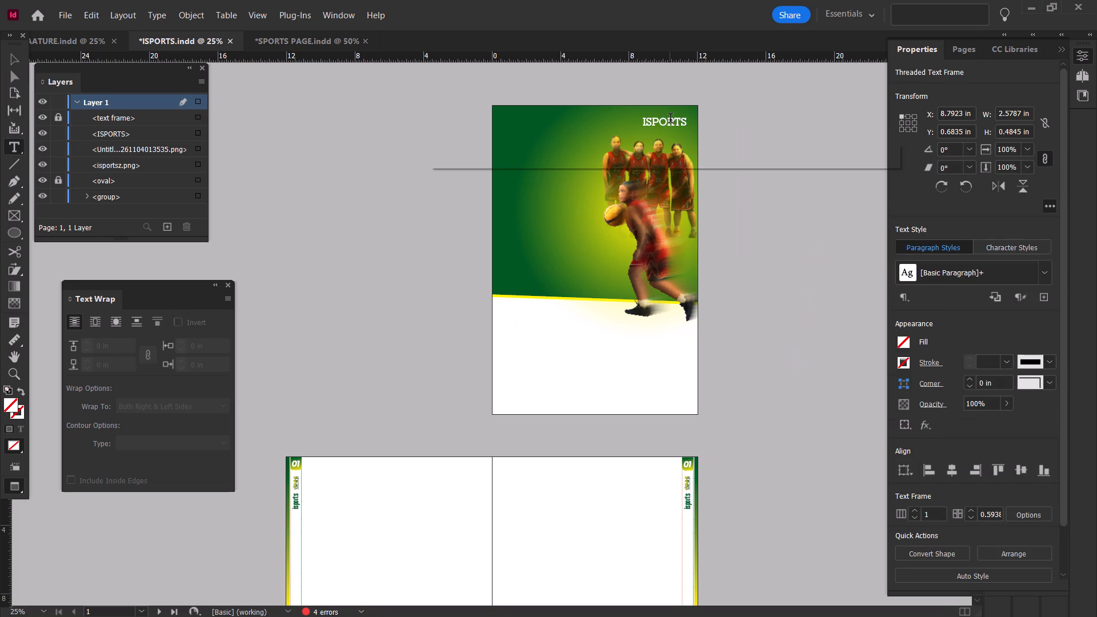
key("ctrl+a")
left_click(903, 205)
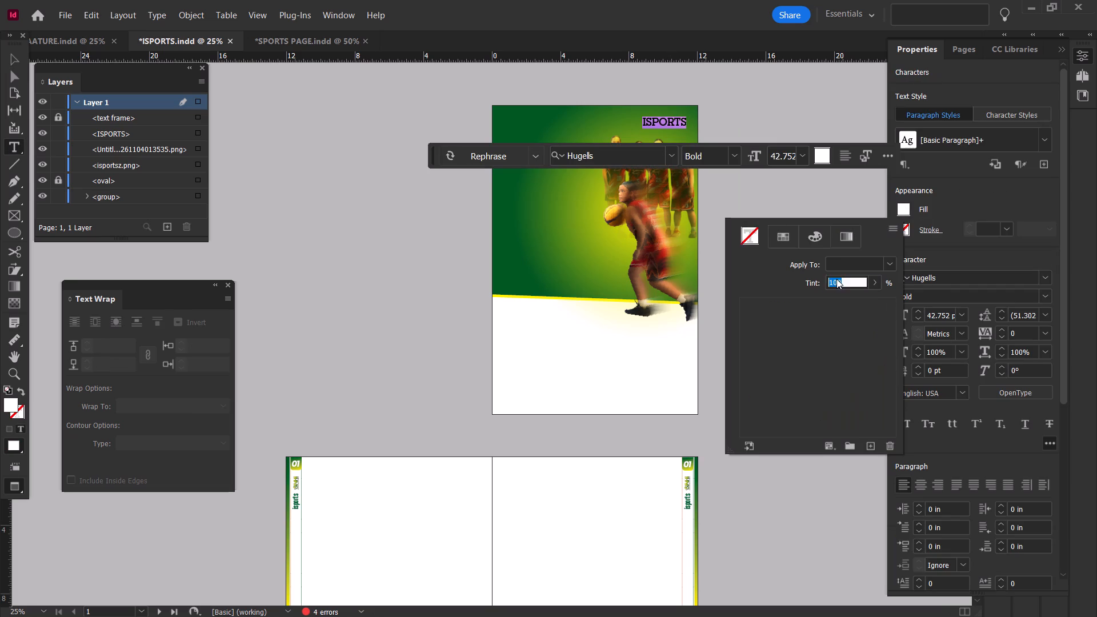
left_click(779, 426)
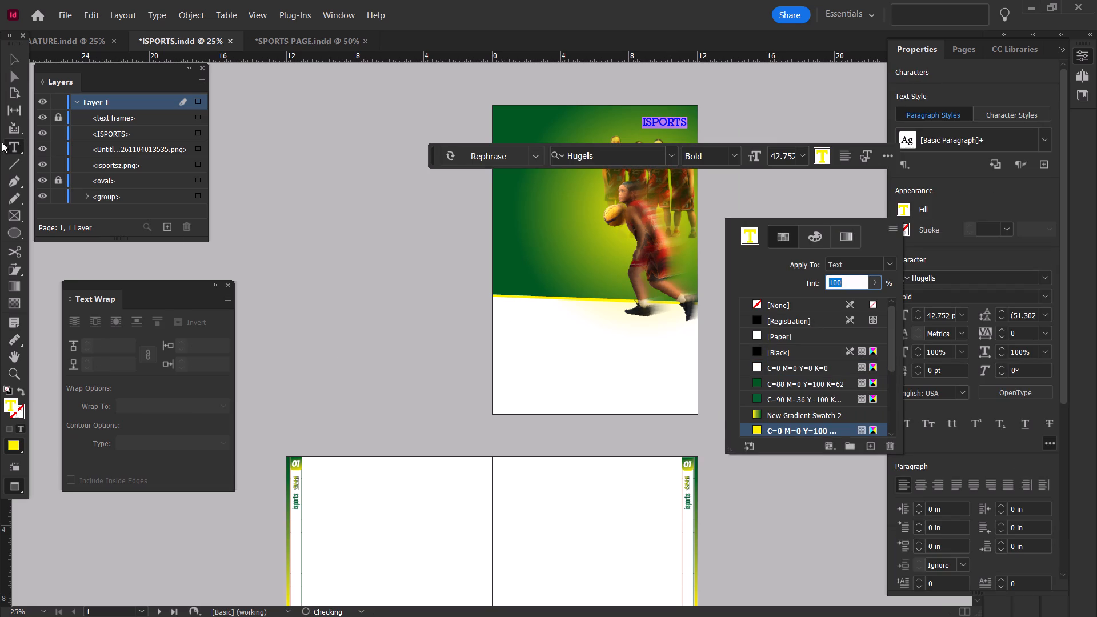
left_click(10, 59)
left_click(10, 59)
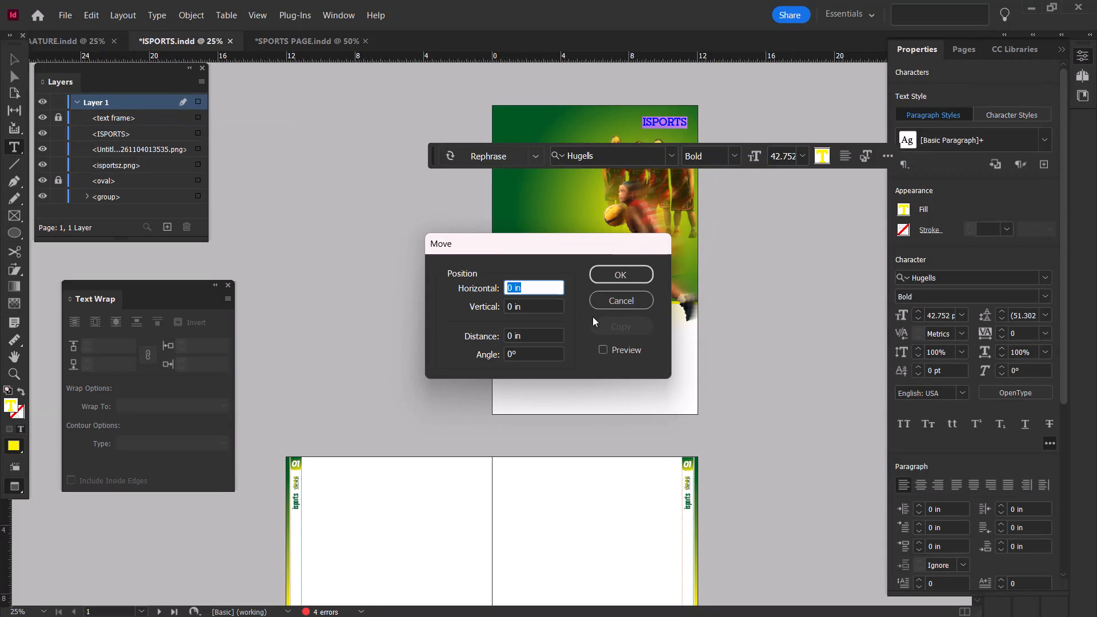
left_click(628, 294)
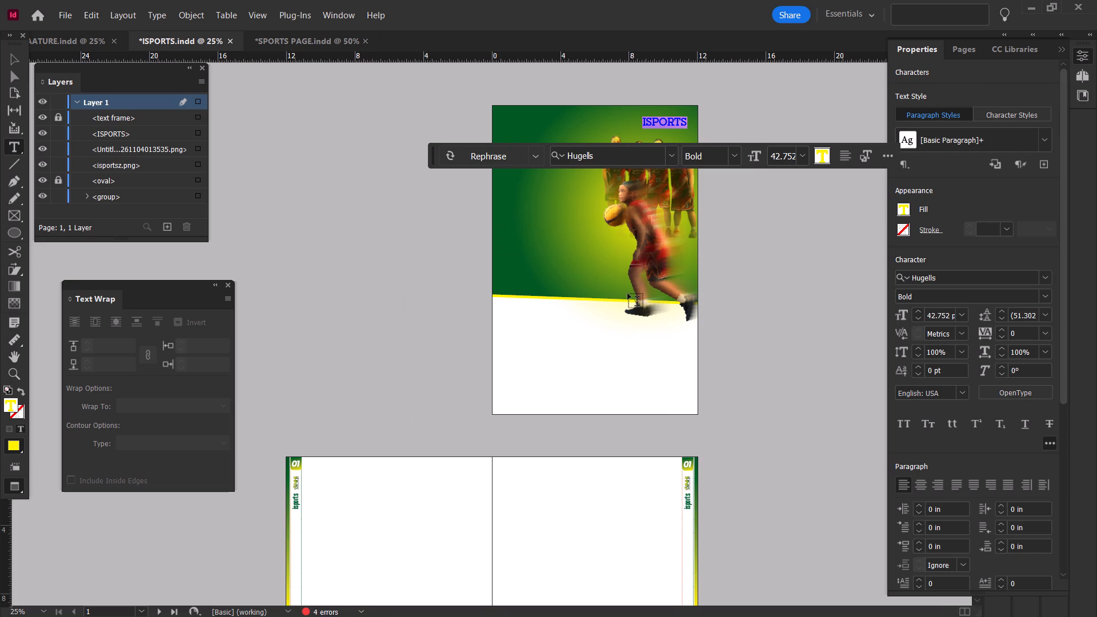
Leave the title text and preview the cover page in full-screen presentation mode, returning to the normal layout view.
left_click(582, 340)
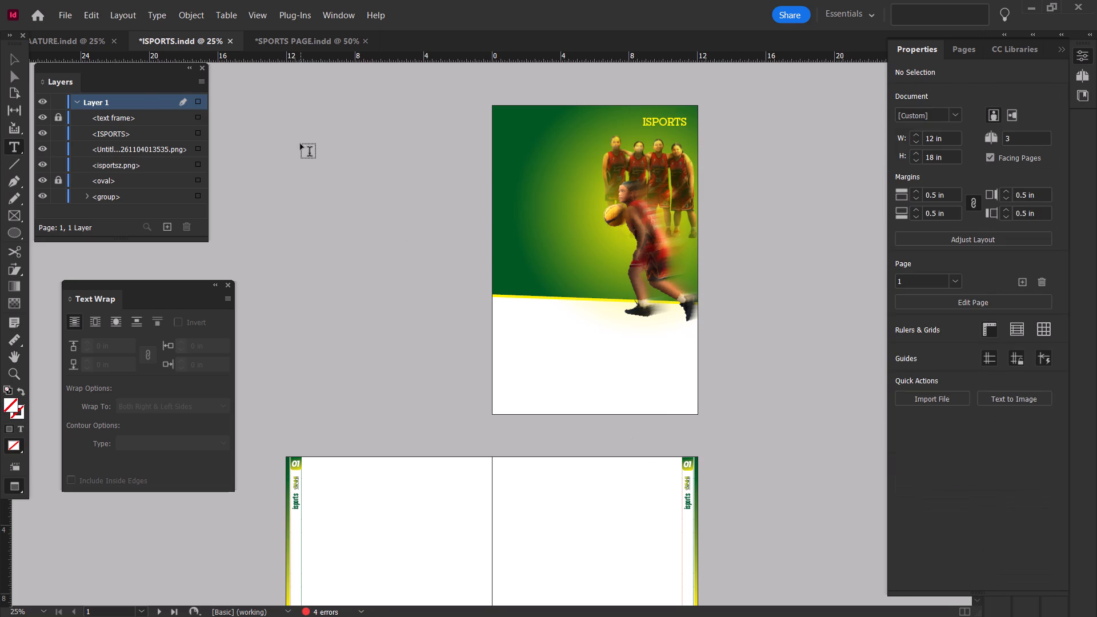
left_click(14, 59)
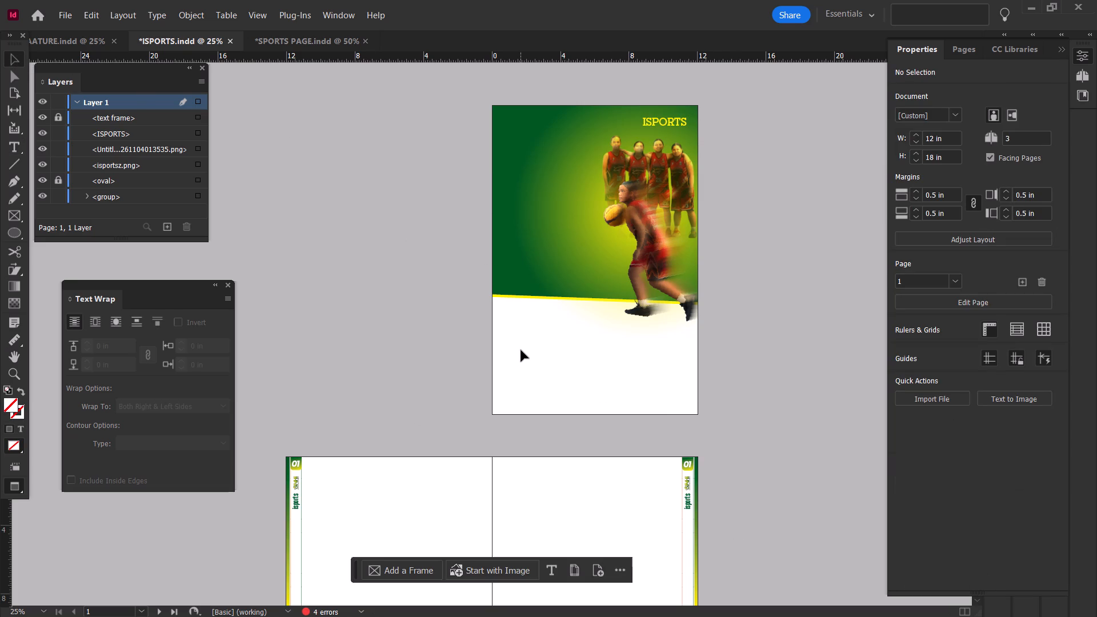
left_click(521, 350)
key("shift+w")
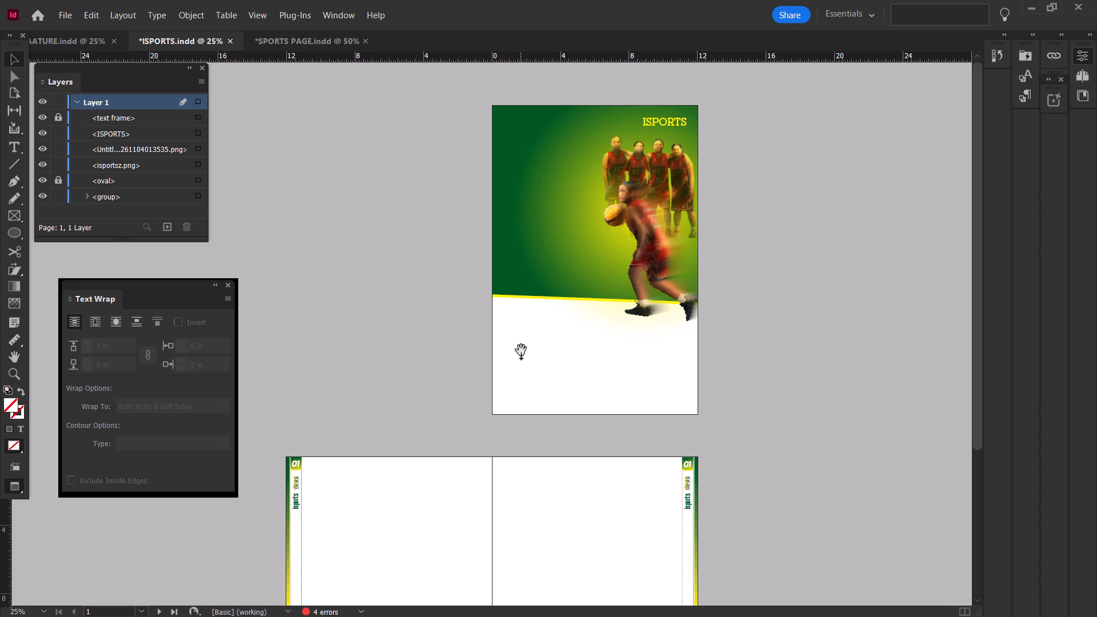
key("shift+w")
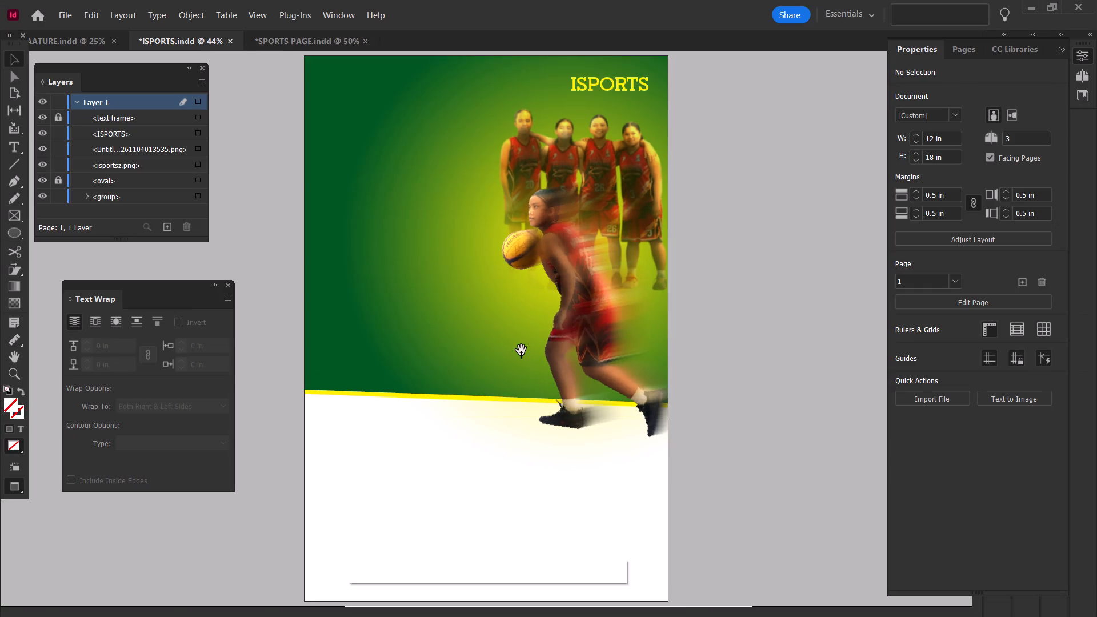
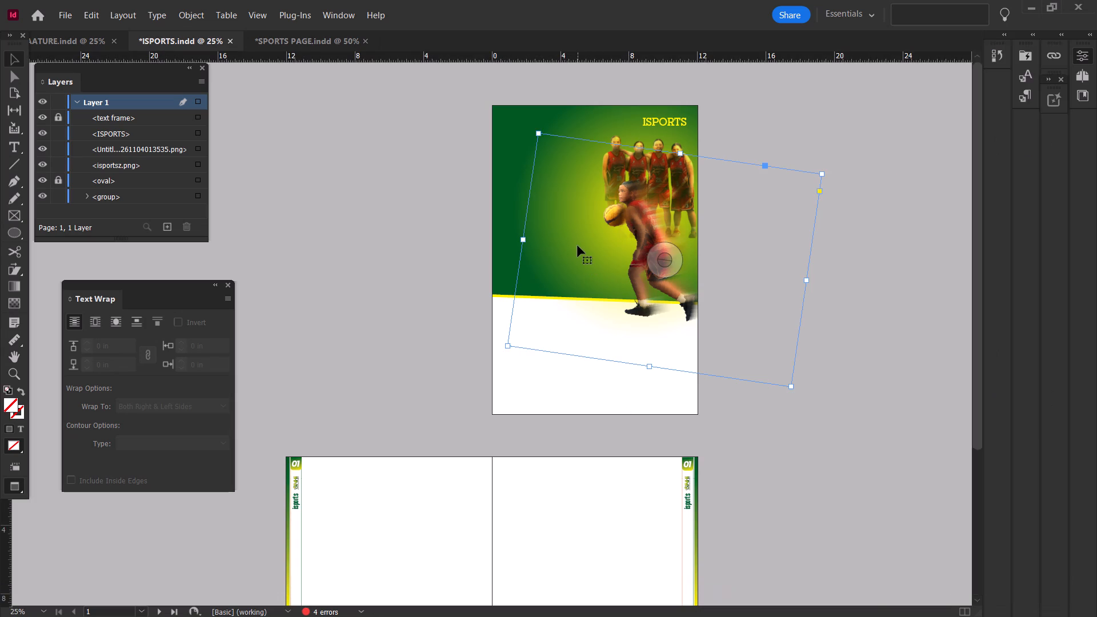
Review the cover page and the inside spread in full-screen presentation mode, ending on the cover.
key("Right")
key("Left")
key("Right")
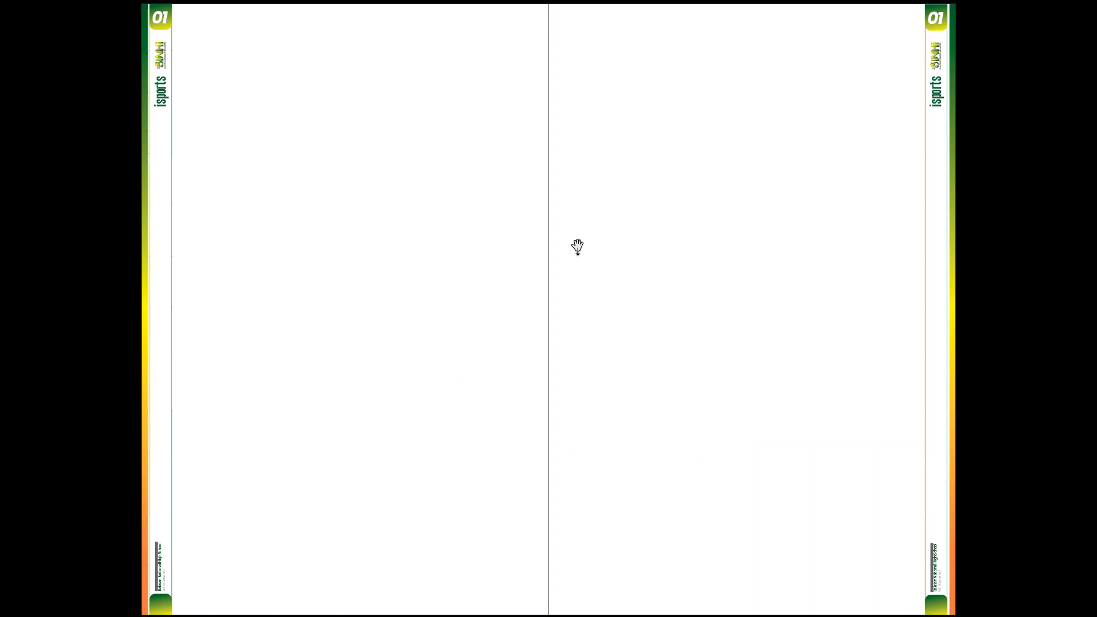
key("Left")
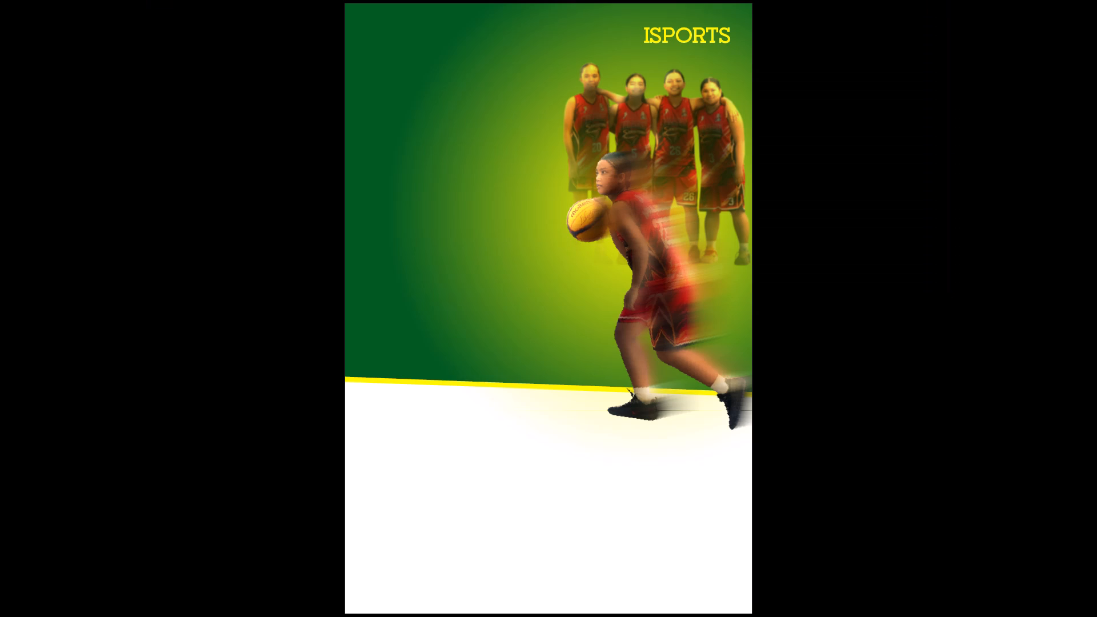
key("Left")
key("Right")
key("Left")
key("shift+w")
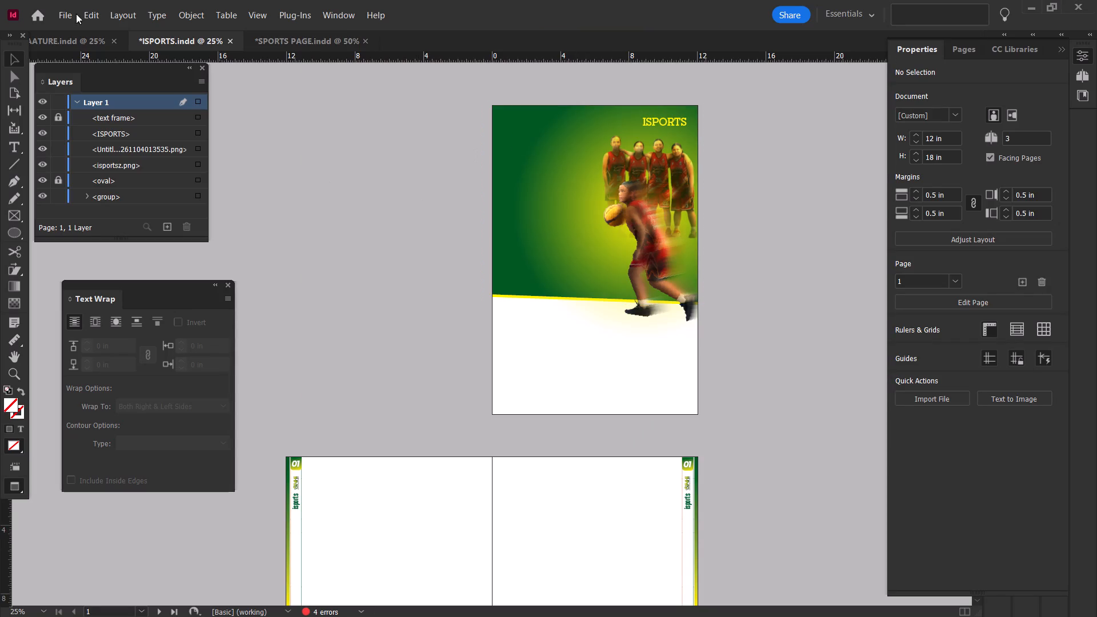
left_click(79, 37)
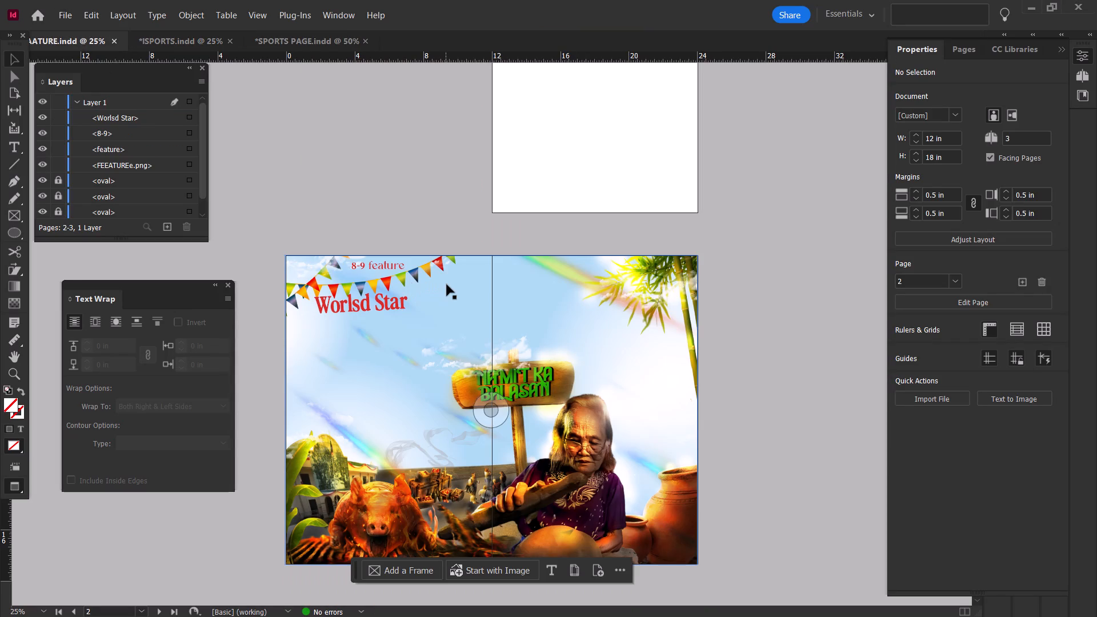
key("shift+w")
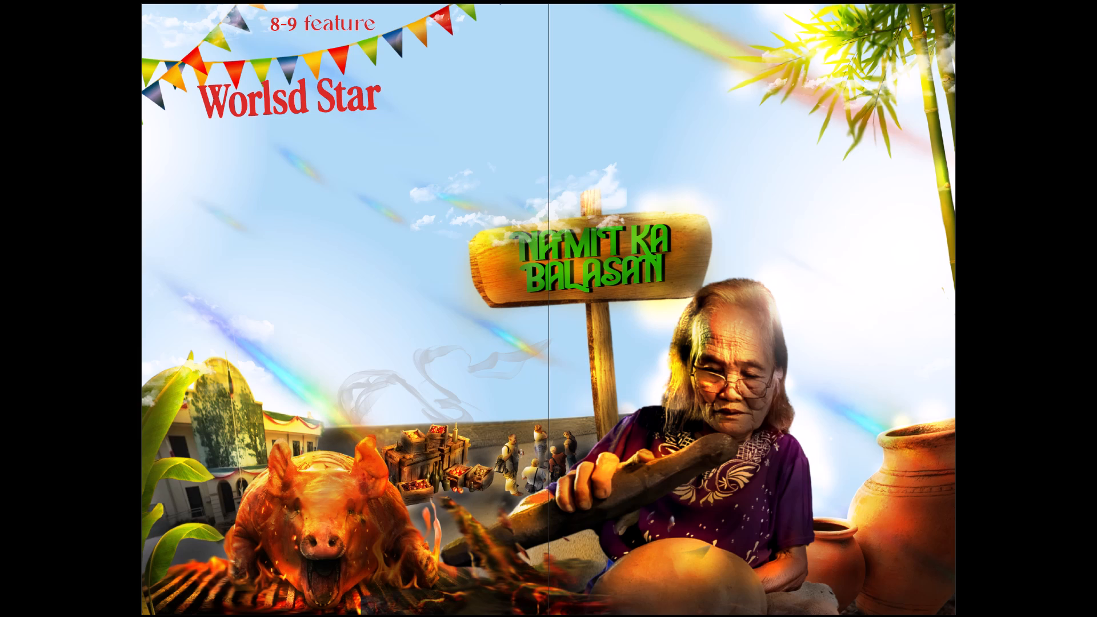
key("shift+w")
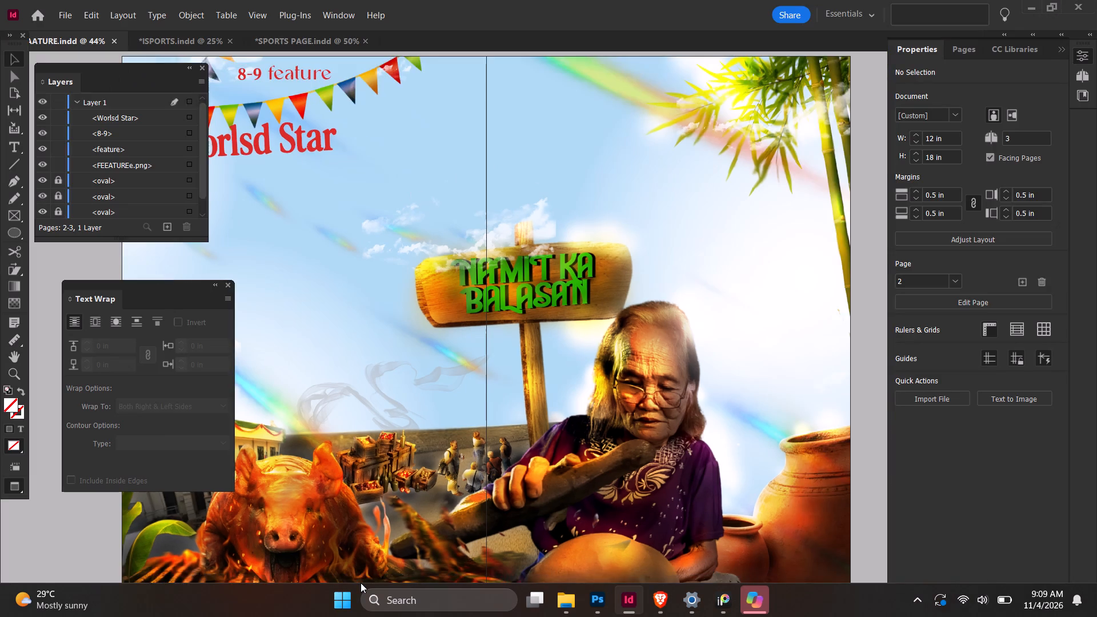
key("shift+w")
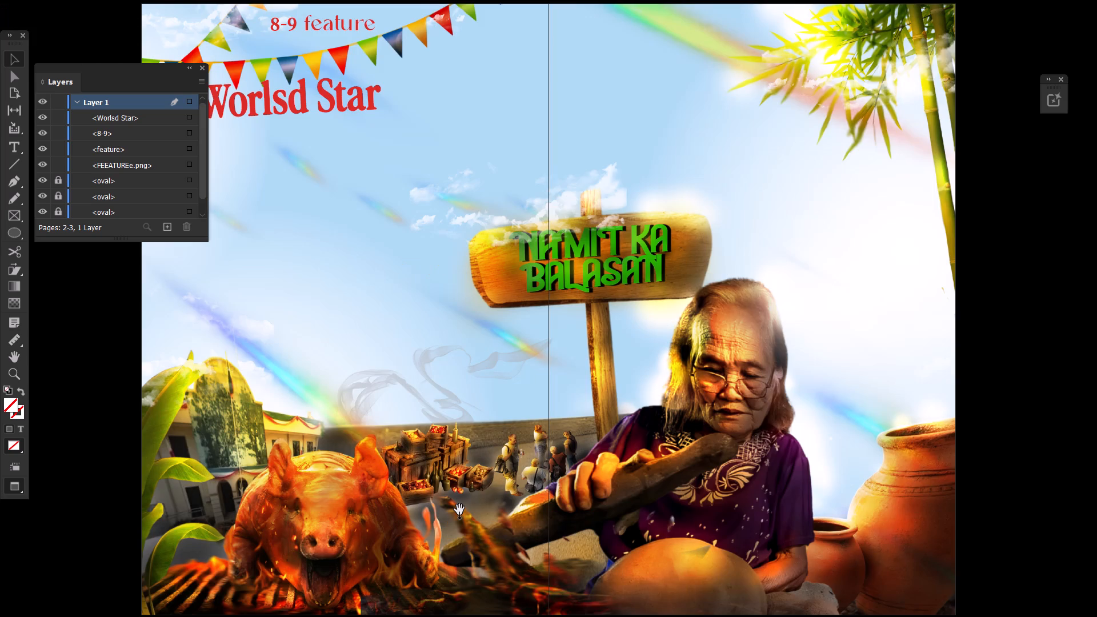
key("shift+w")
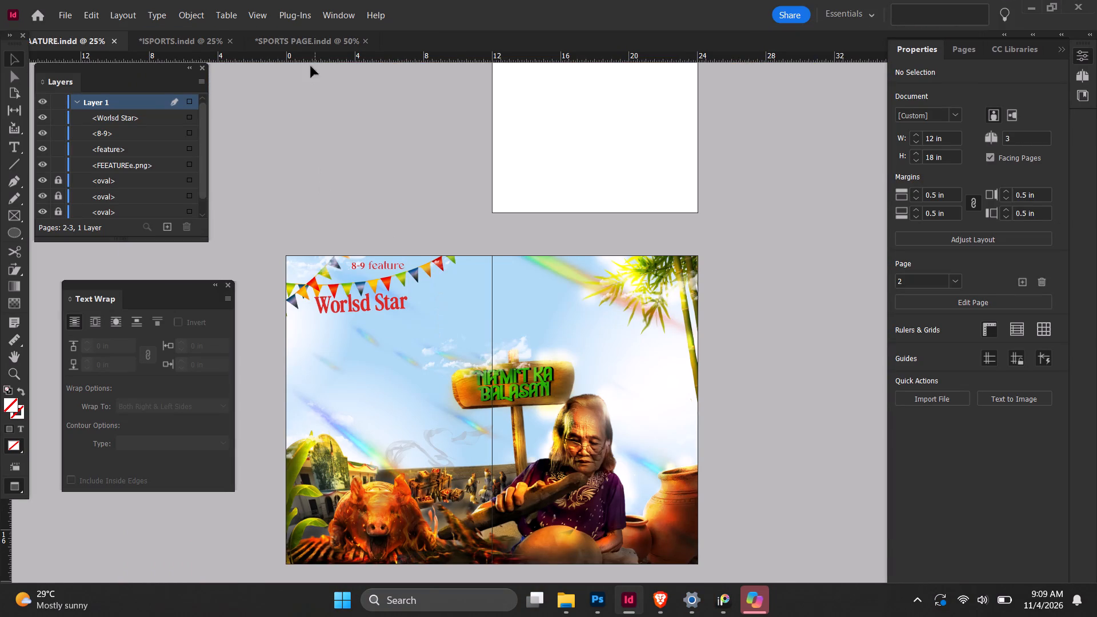
left_click(304, 37)
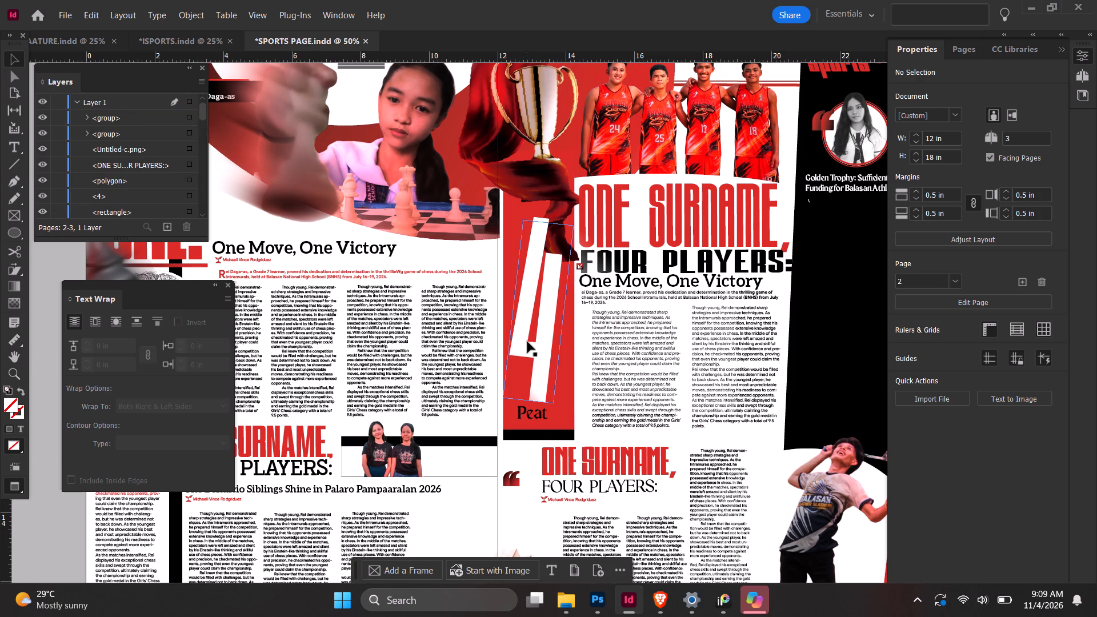
left_click(191, 38)
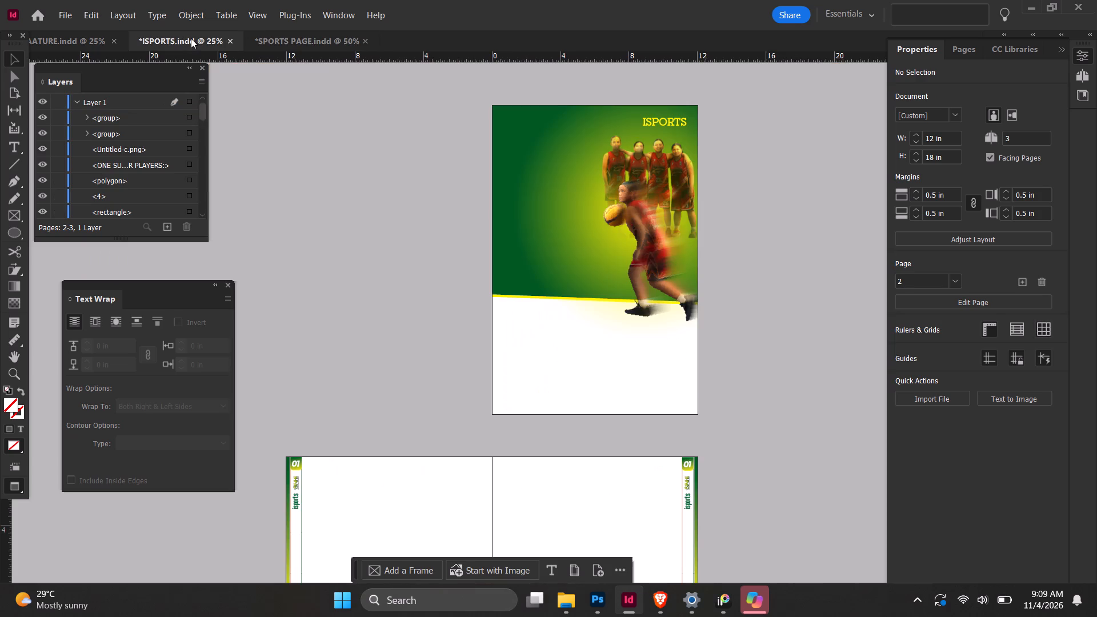
Cut the isports side strips from the outer edges of both pages of the ISPORTS 2-3 spread.
scroll(527, 282, "down", 1)
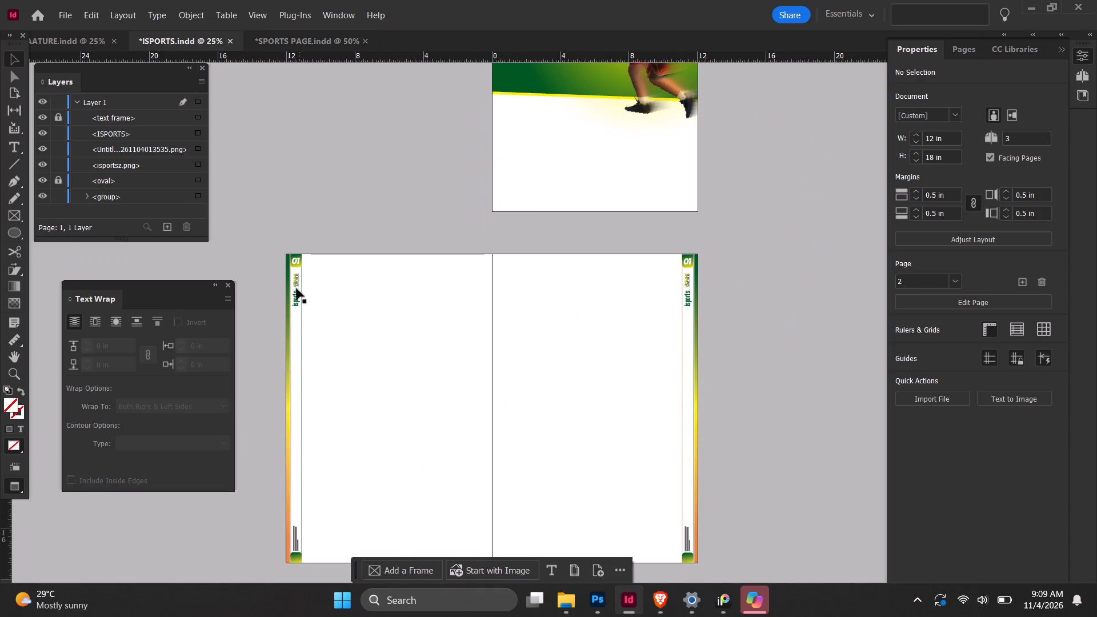
left_click(342, 230)
left_click_drag(314, 278, 263, 354)
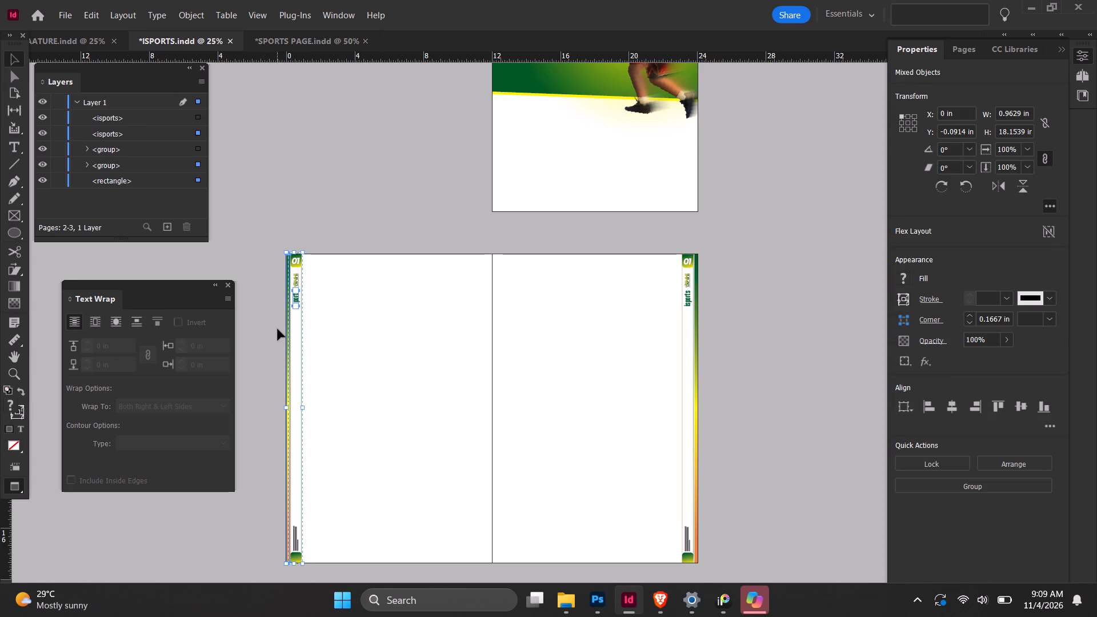
key("ctrl+x")
left_click_drag(721, 237, 645, 508)
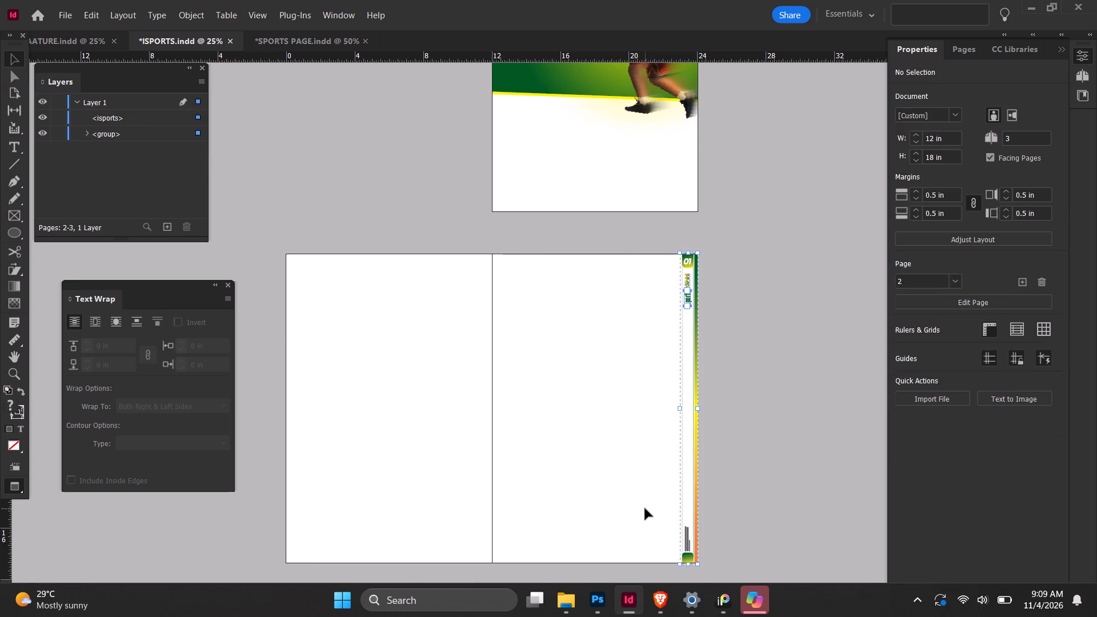
key("ctrl+x")
Check the SPORTS PAGE spread for reference and return to the ISPORTS document.
left_click(307, 37)
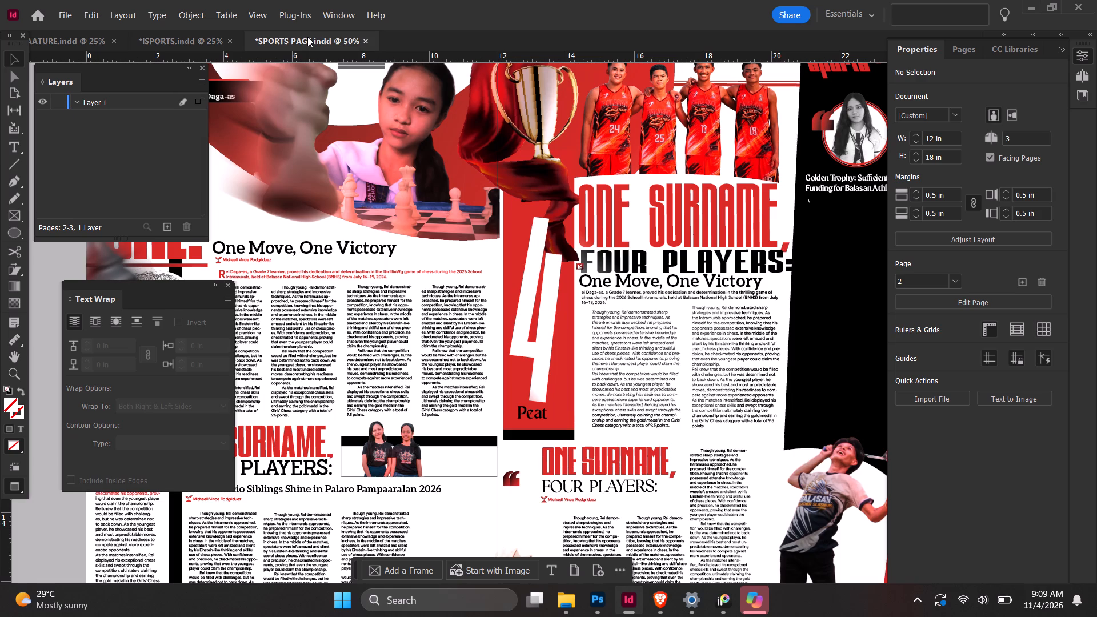
scroll(369, 203, "up", 1)
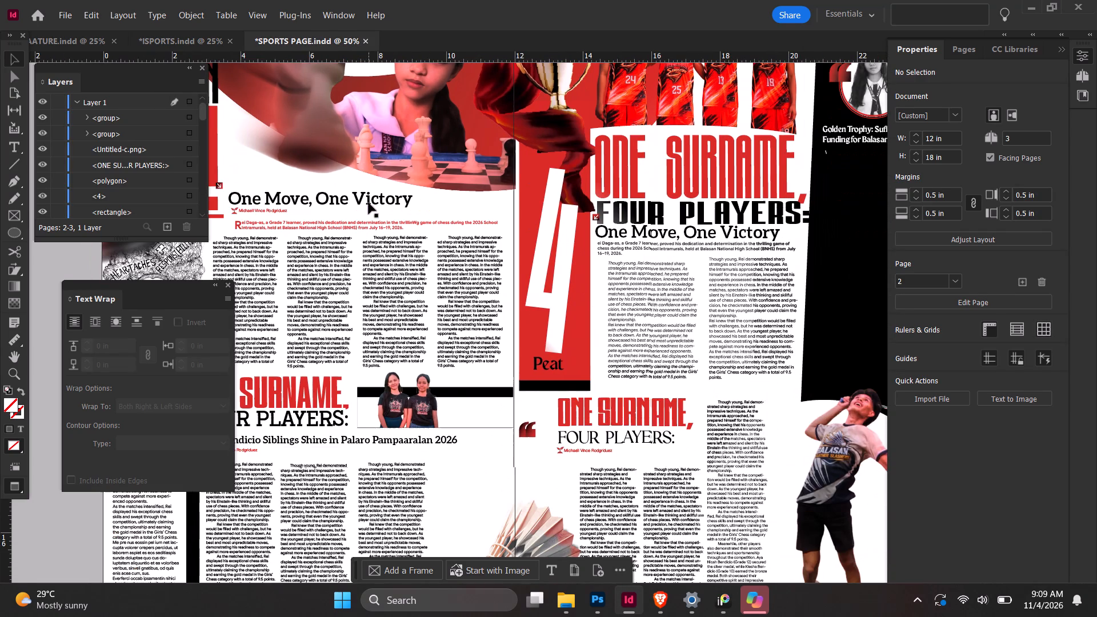
left_click(171, 45)
Draw an ellipse about 16.95 × 8.32 in over the top of the 2-3 spread and fill it with green C=88 M=0 Y=100 K=62.
scroll(371, 268, "down", 1)
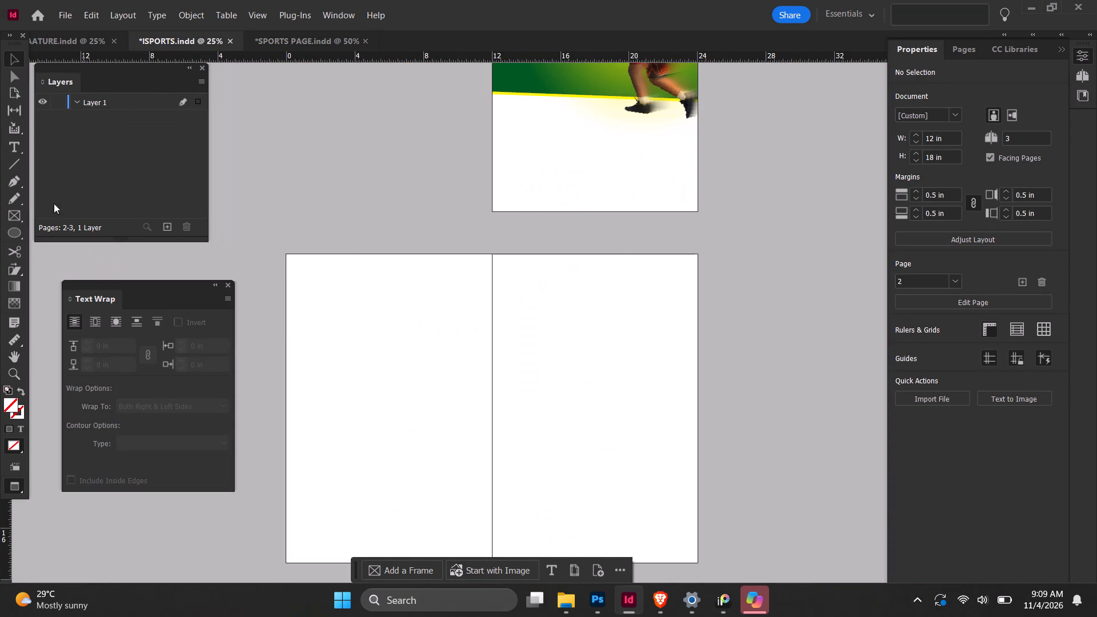
left_click_drag(11, 233, 279, 247)
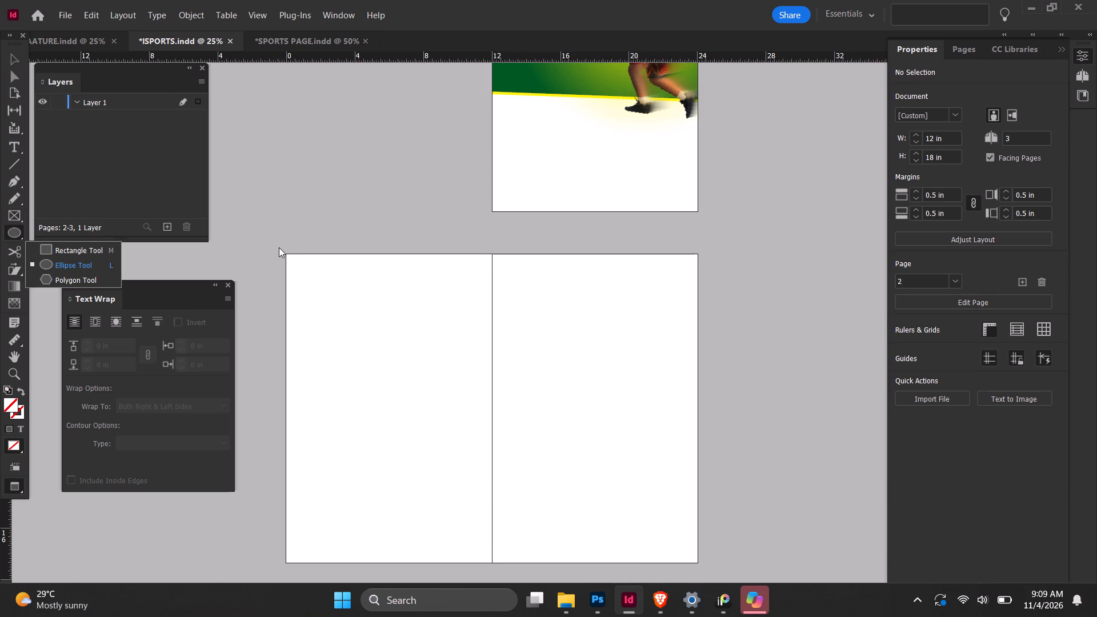
left_click_drag(279, 247, 288, 269)
left_click(288, 269)
left_click_drag(265, 238, 465, 367)
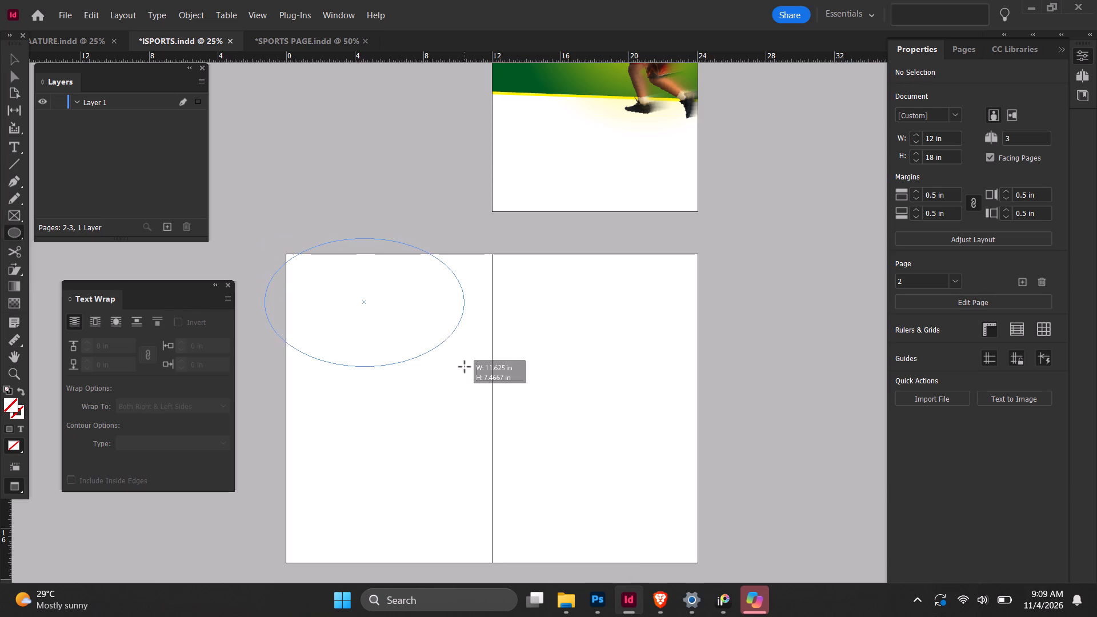
left_click_drag(465, 367, 556, 382)
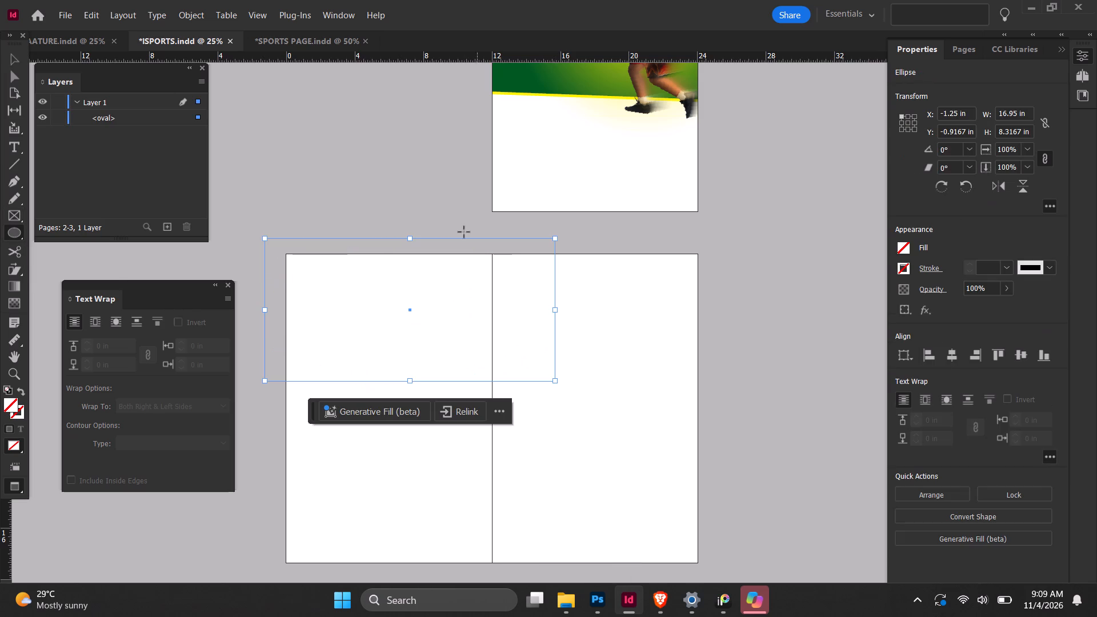
left_click(904, 251)
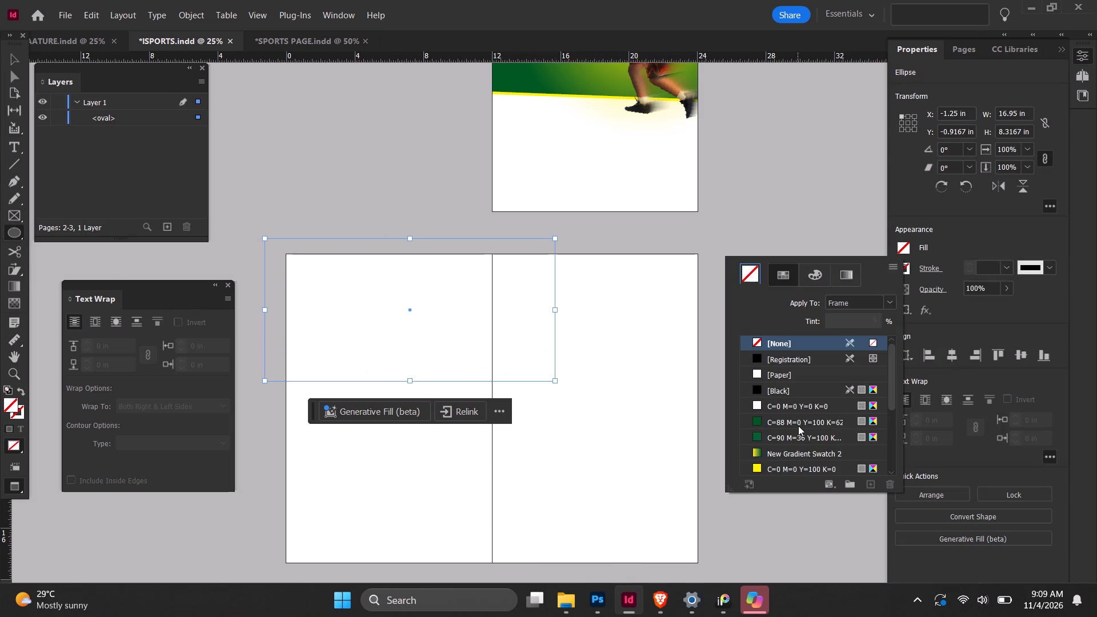
left_click(799, 426)
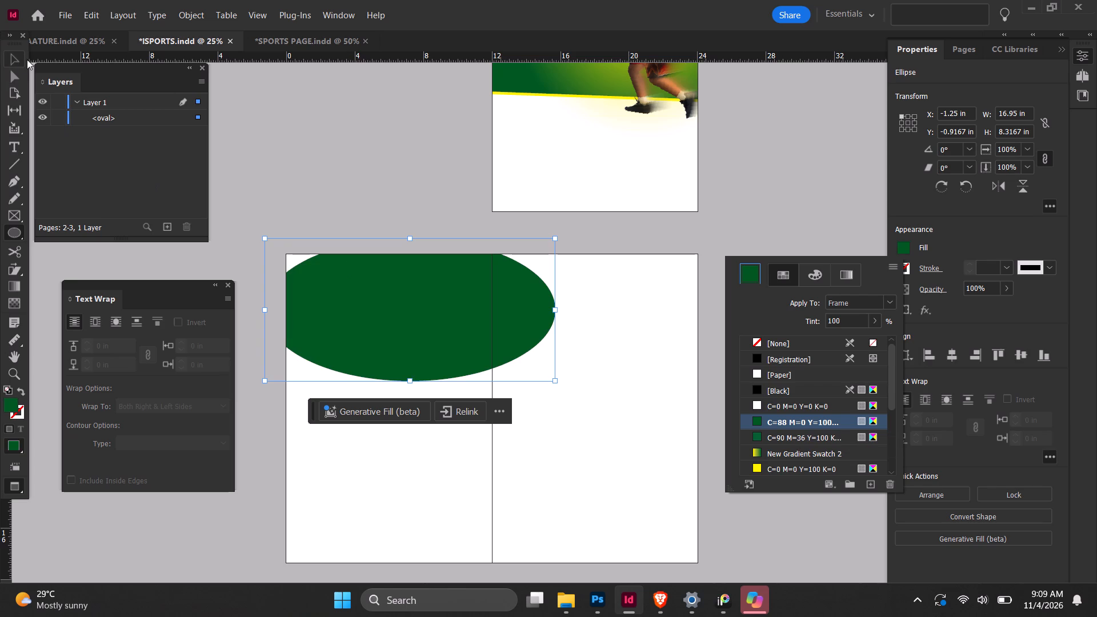
Stretch the green ellipse upward to about 10.78 in high and place it at about X -1.38 in, Y -4.15 in.
left_click(17, 59)
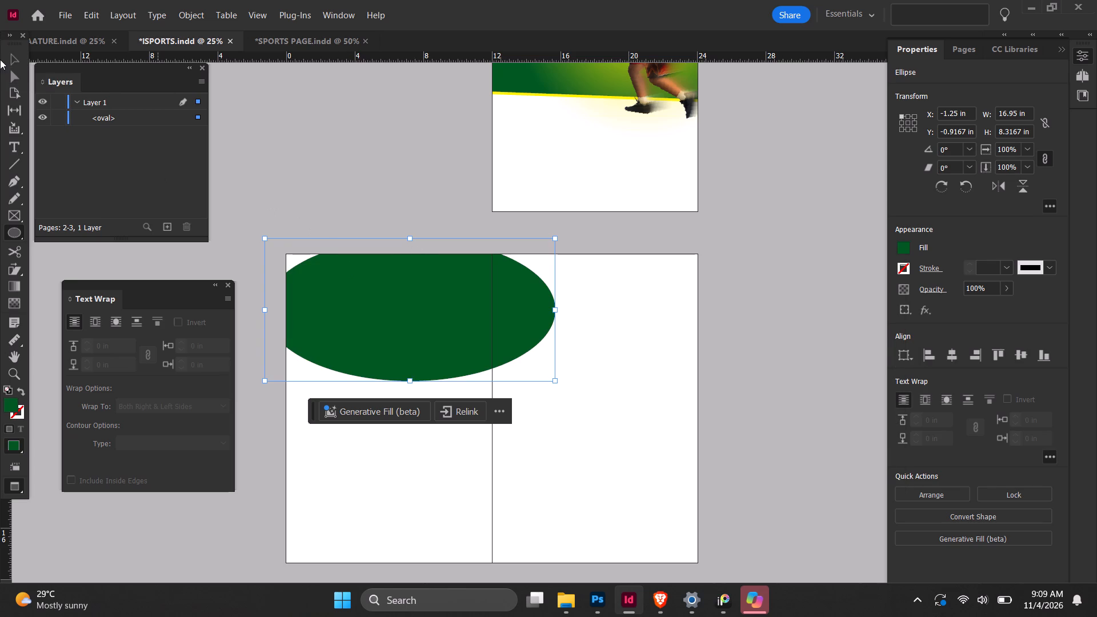
left_click(17, 56)
left_click_drag(410, 239, 417, 197)
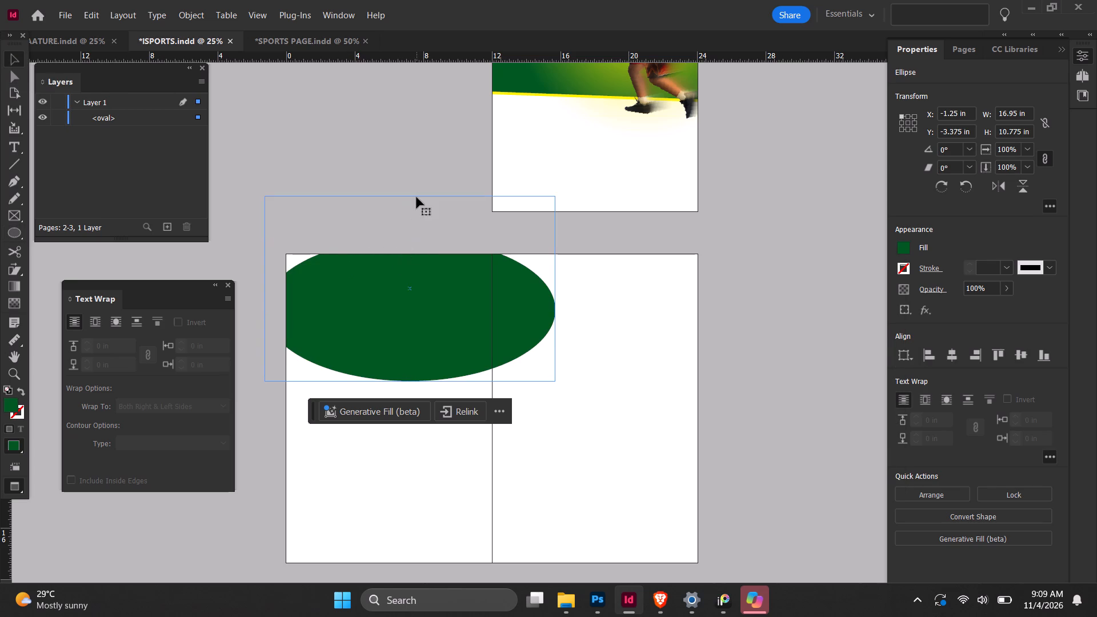
left_click_drag(433, 264, 419, 262)
left_click_drag(433, 261, 444, 250)
left_click(444, 250)
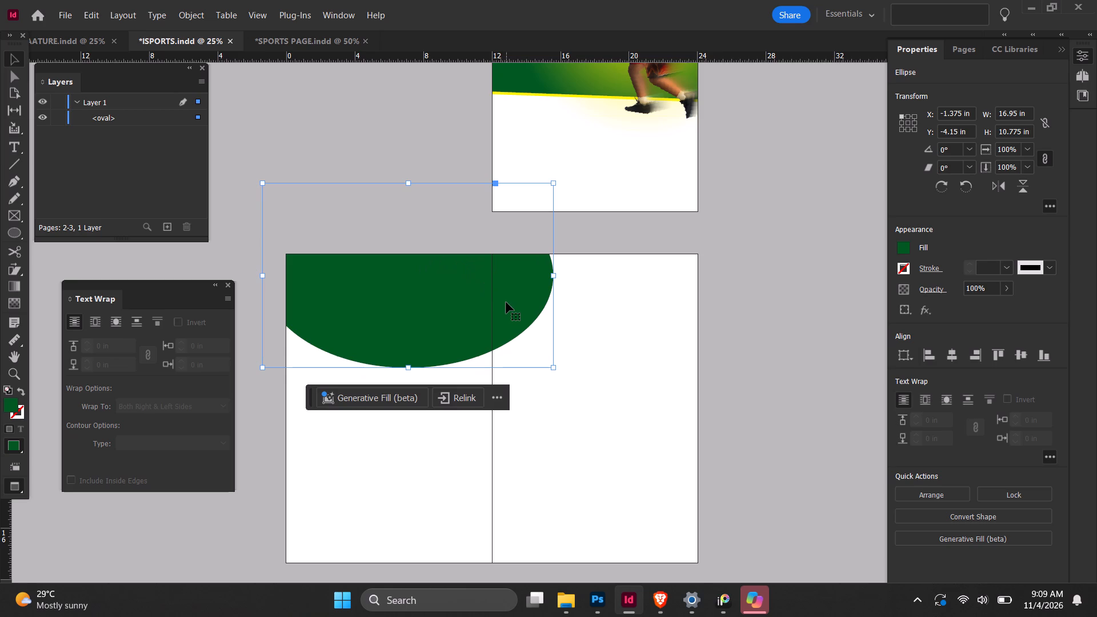
left_click(280, 143)
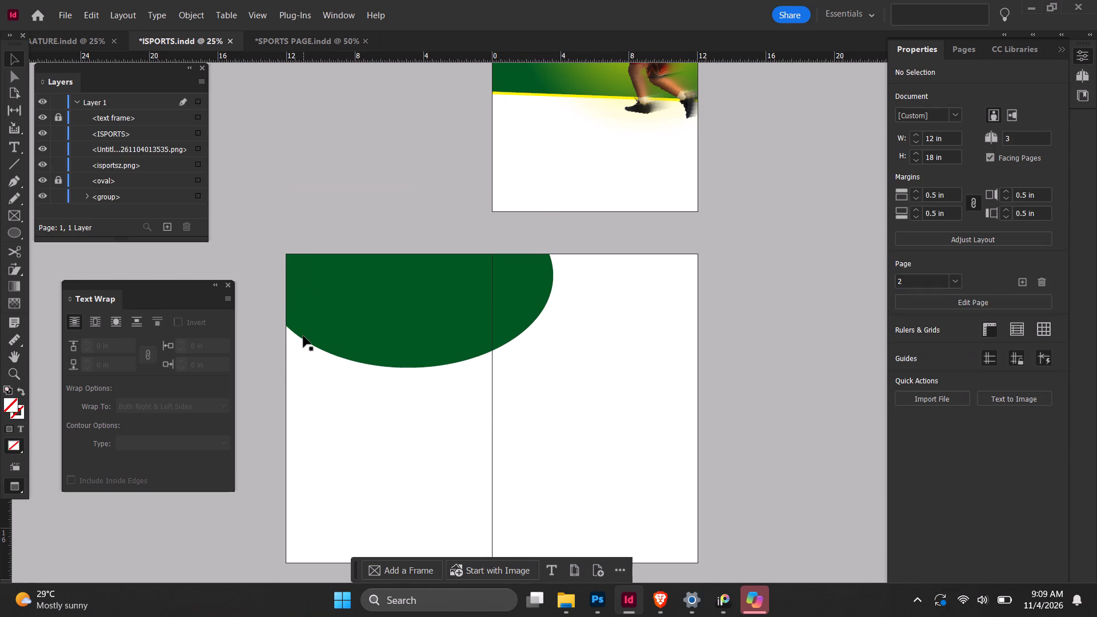
Draw a second ellipse about 9.13 × 6.08 in over the green one and fill it with white C=0 M=0 Y=0 K=0.
left_click(7, 237)
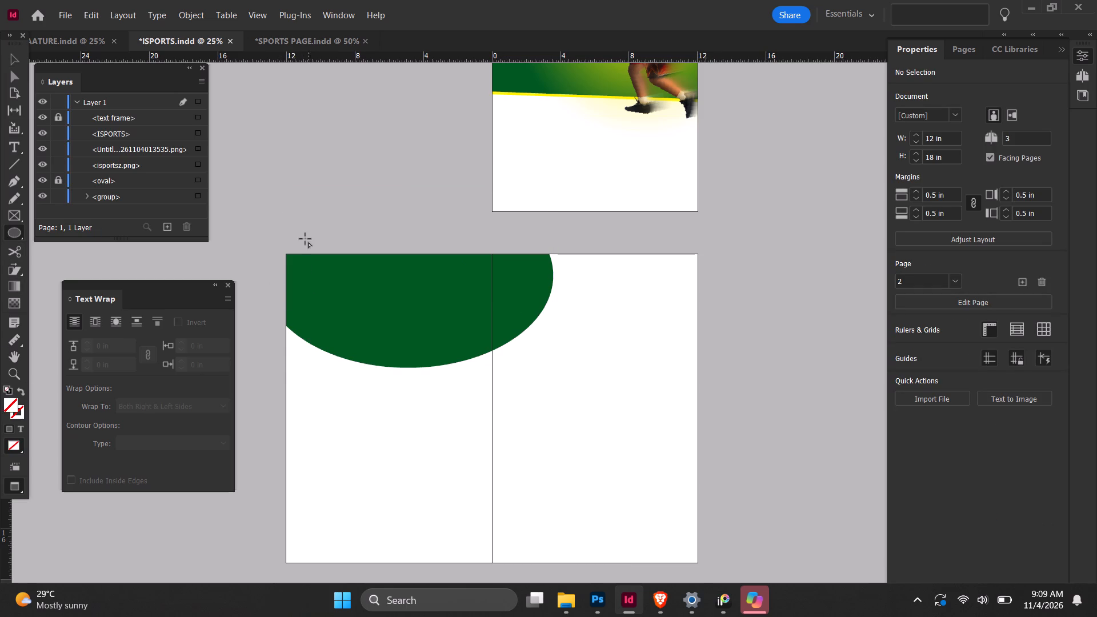
left_click_drag(275, 236, 481, 341)
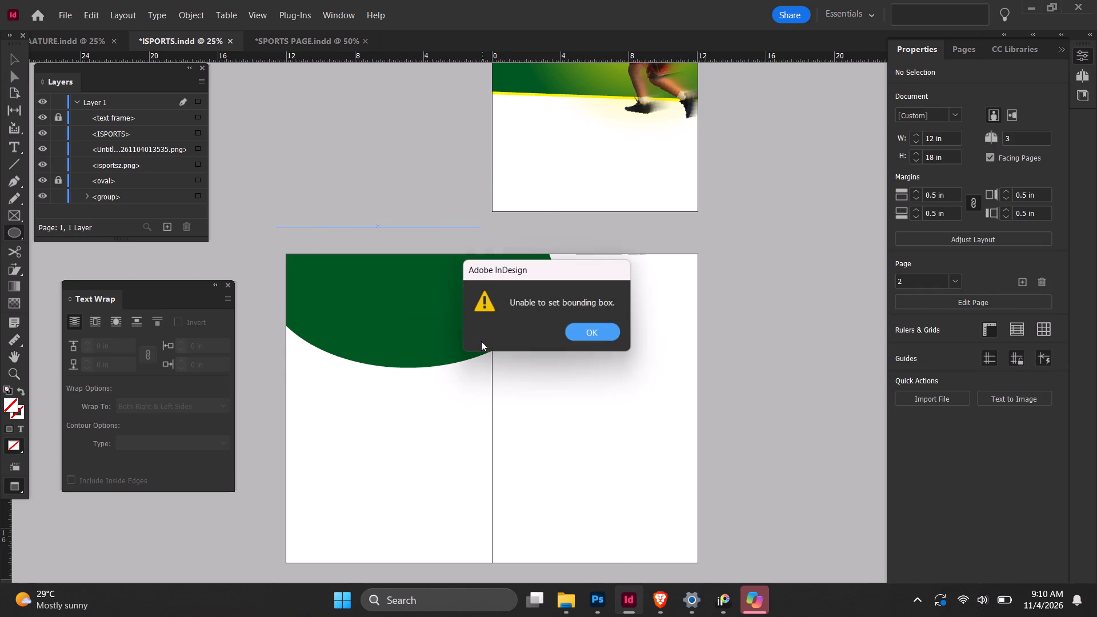
left_click(590, 338)
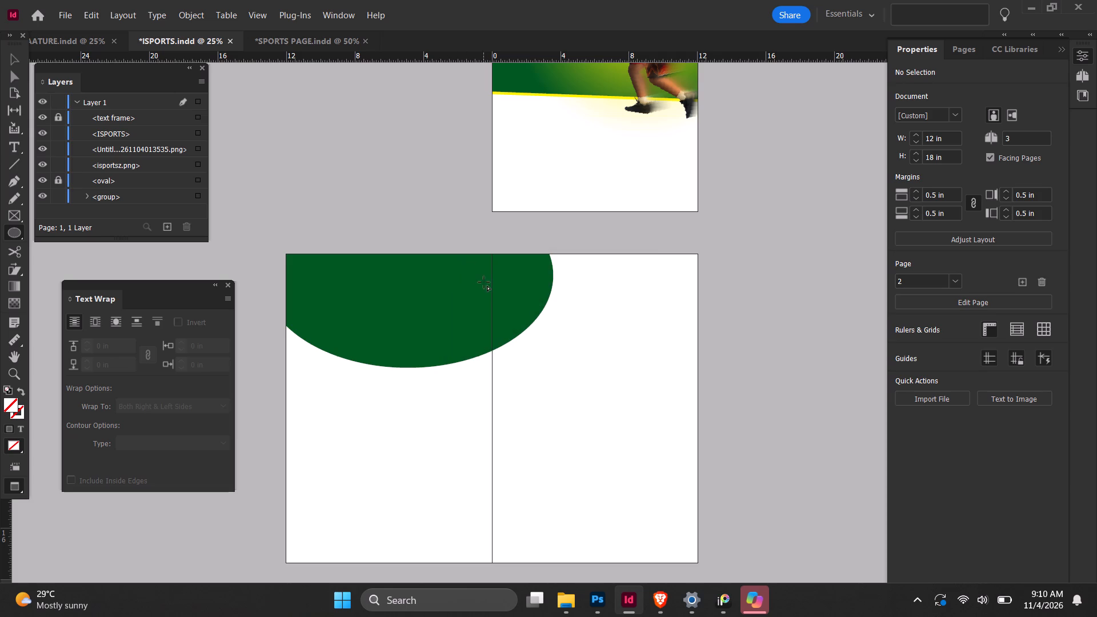
left_click_drag(484, 282, 327, 387)
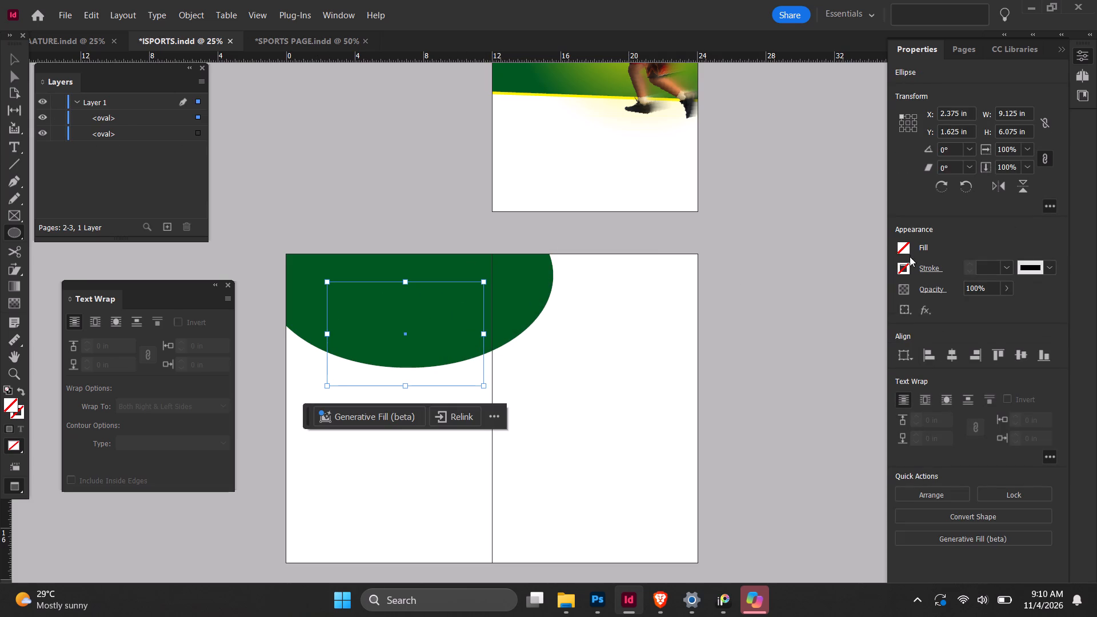
left_click(906, 243)
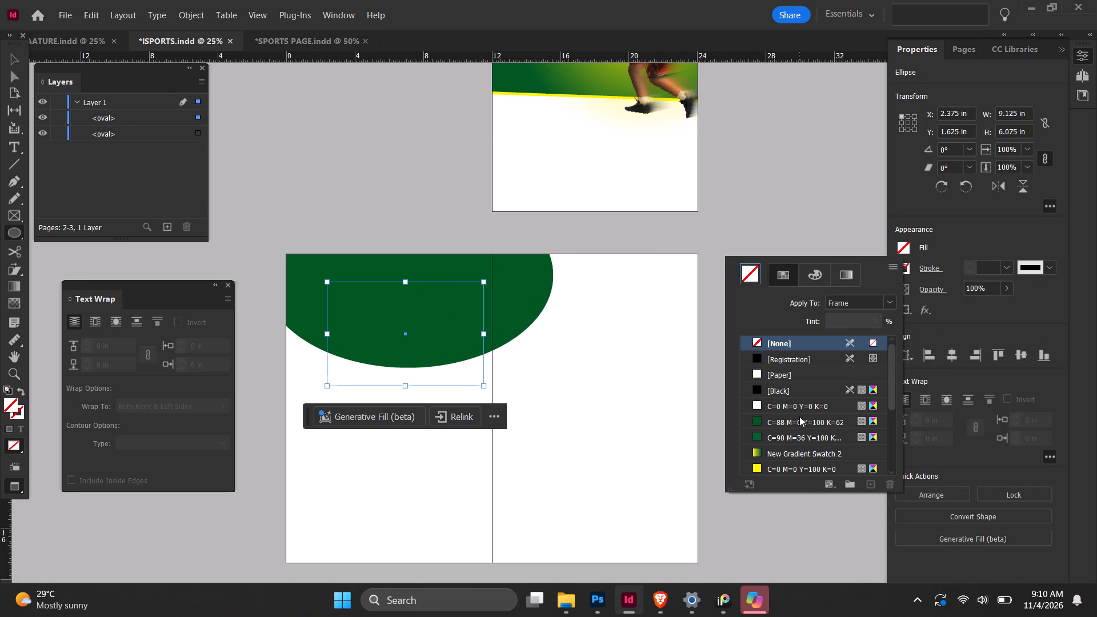
left_click(802, 410)
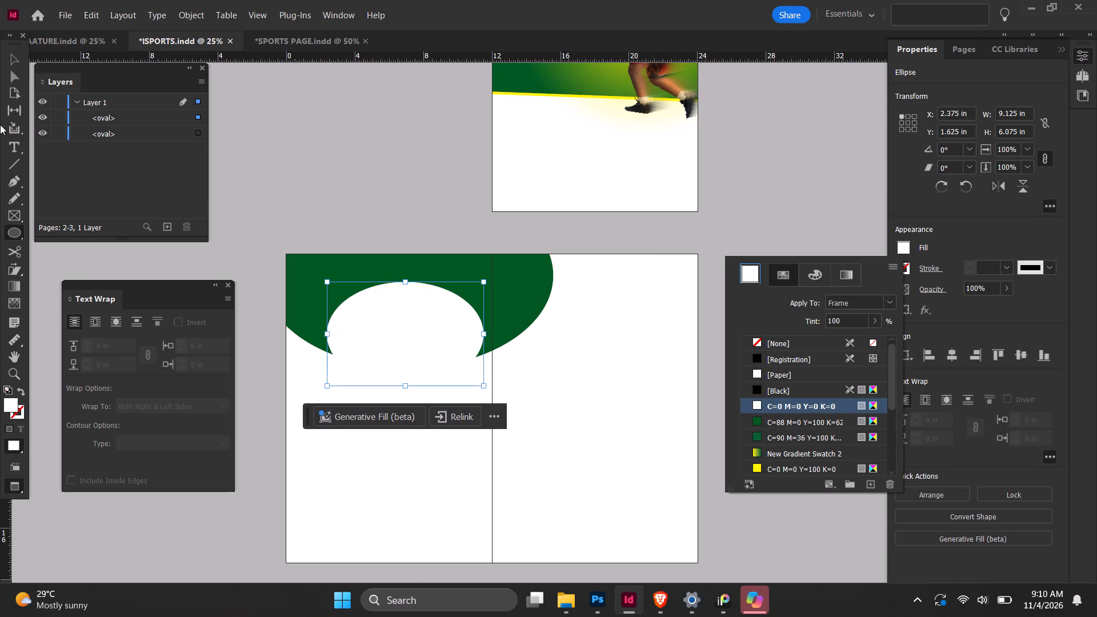
Move the white ellipse straight up over the top edge of page 2, to X 2.375 in, Y -1.8 in.
left_click(6, 64)
left_click(419, 297)
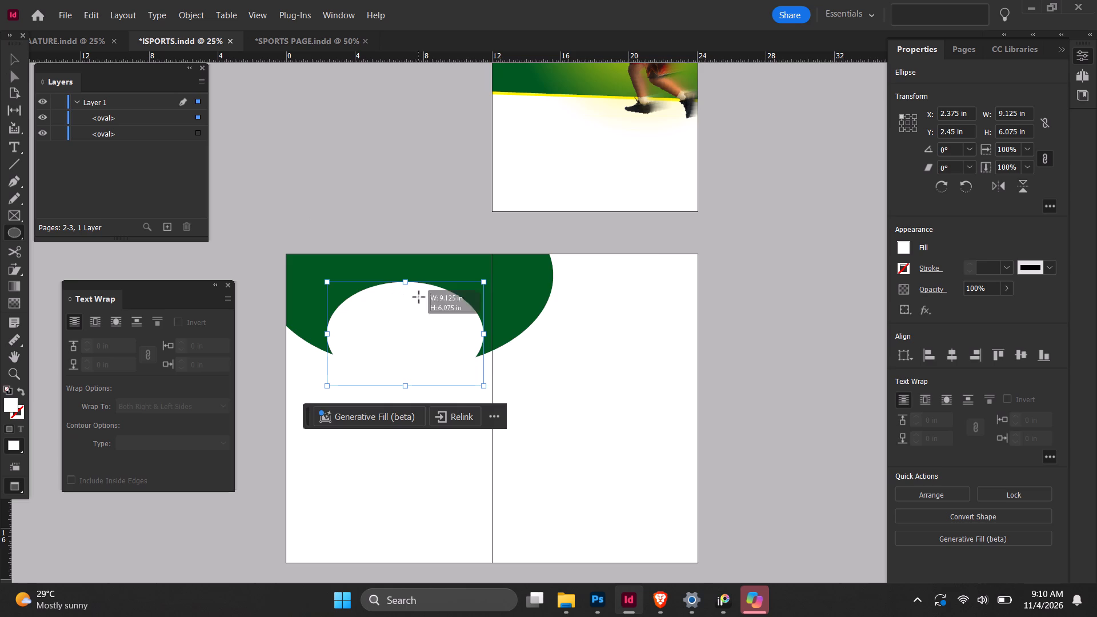
left_click(591, 322)
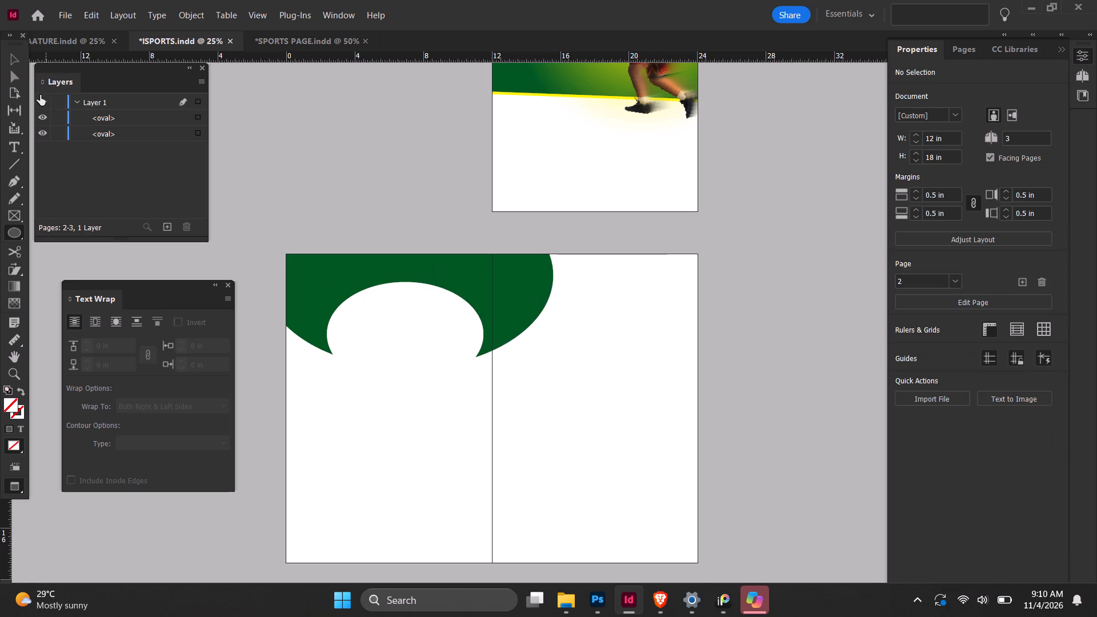
left_click(15, 55)
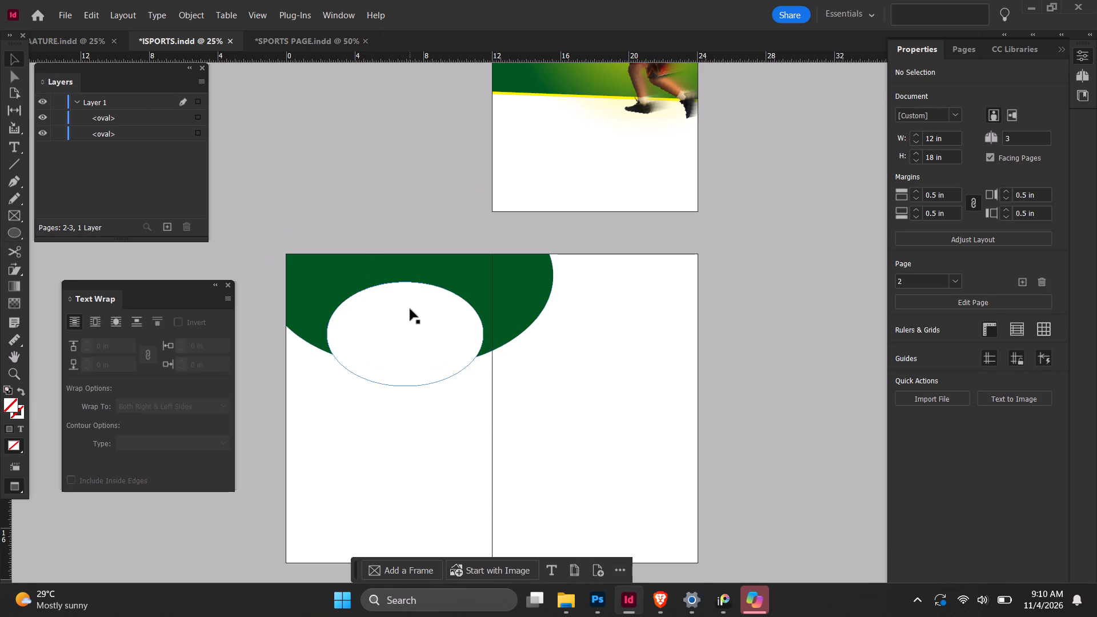
left_click_drag(410, 309, 413, 271)
left_click_drag(413, 271, 409, 254)
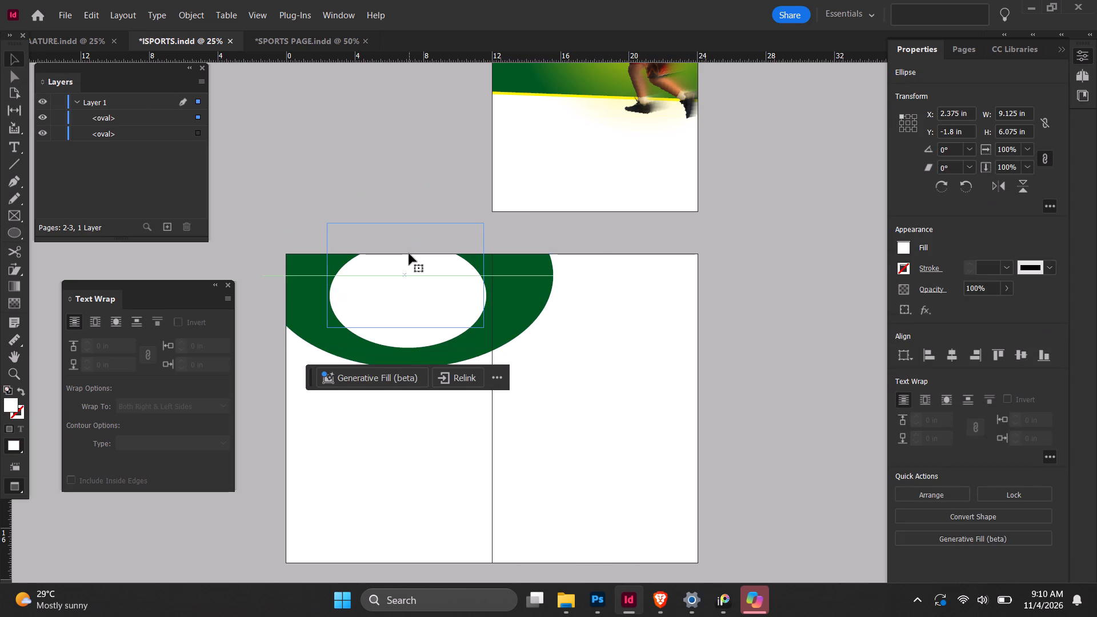
Narrow the green ellipse to about 13.58 in wide from its page 3 side, keeping its height at 10.775 in.
left_click(519, 275)
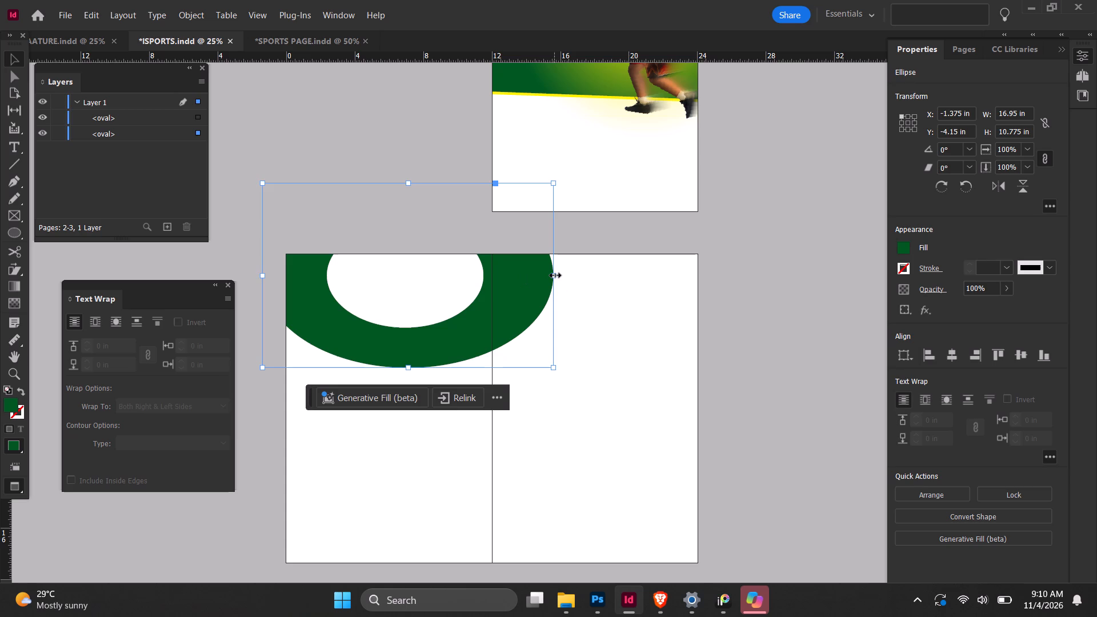
left_click_drag(555, 275, 496, 275)
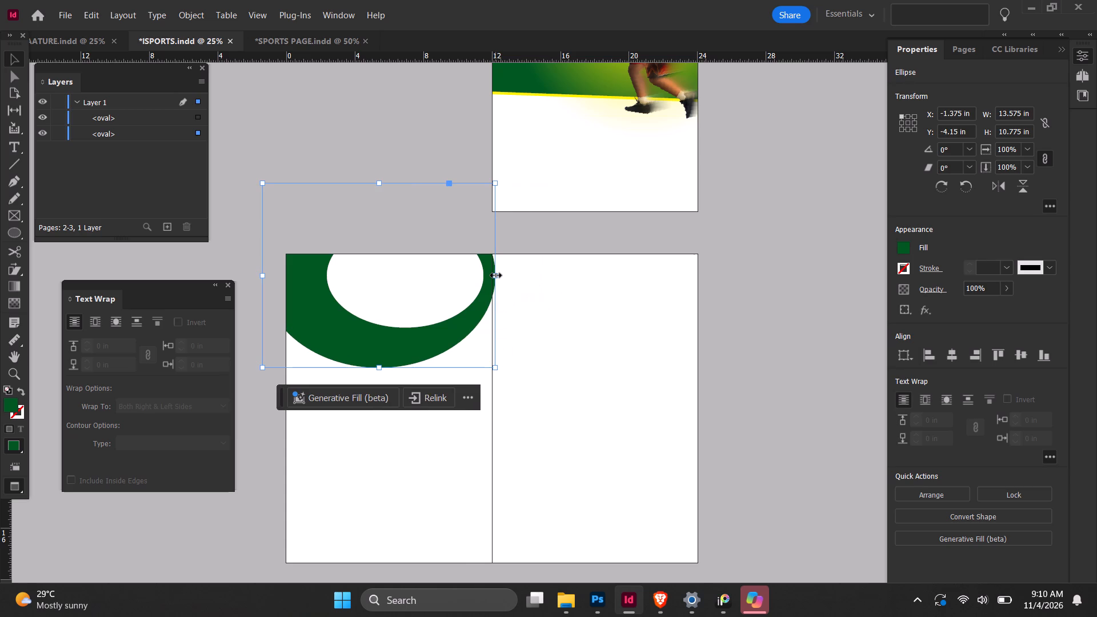
left_click_drag(381, 370, 379, 380)
key("ctrl+z")
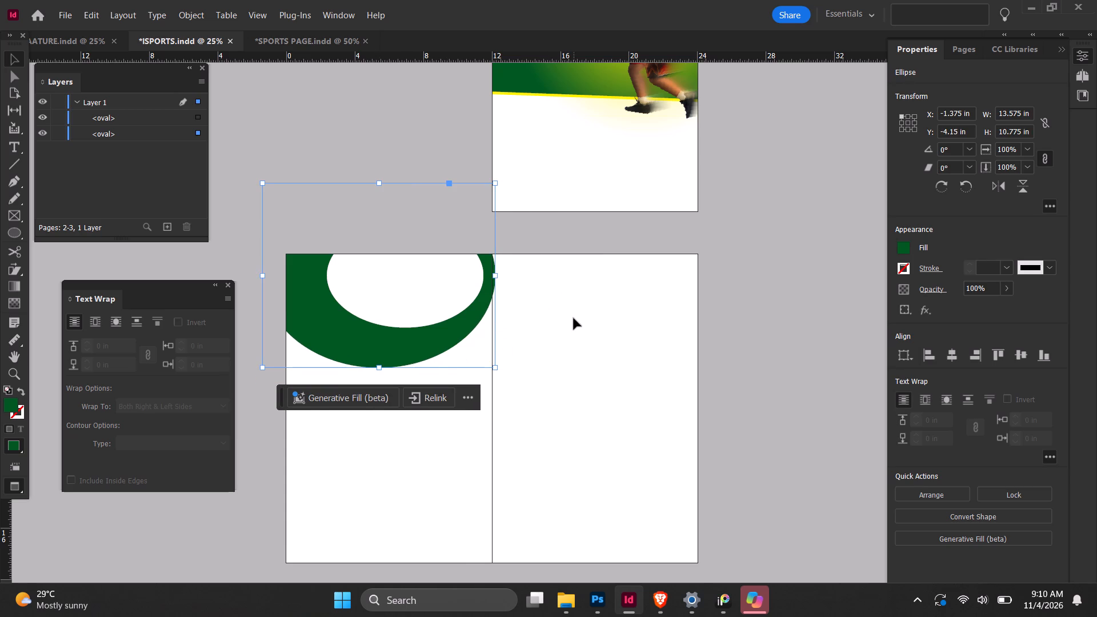
Shift the white ellipse toward the spine to about X 3.08 in, Y -2.3 in, leaving a tapering green crescent.
left_click(574, 318)
left_click(411, 287)
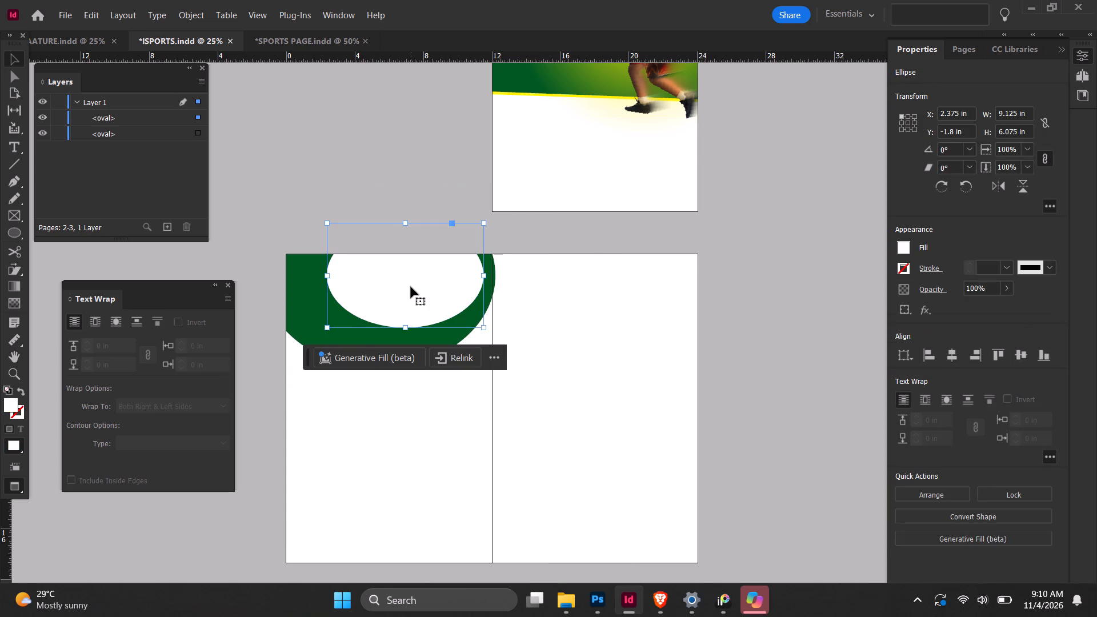
left_click_drag(411, 287, 414, 277)
key("ctrl+z")
left_click_drag(414, 277, 414, 270)
left_click_drag(414, 270, 426, 270)
left_click(574, 315)
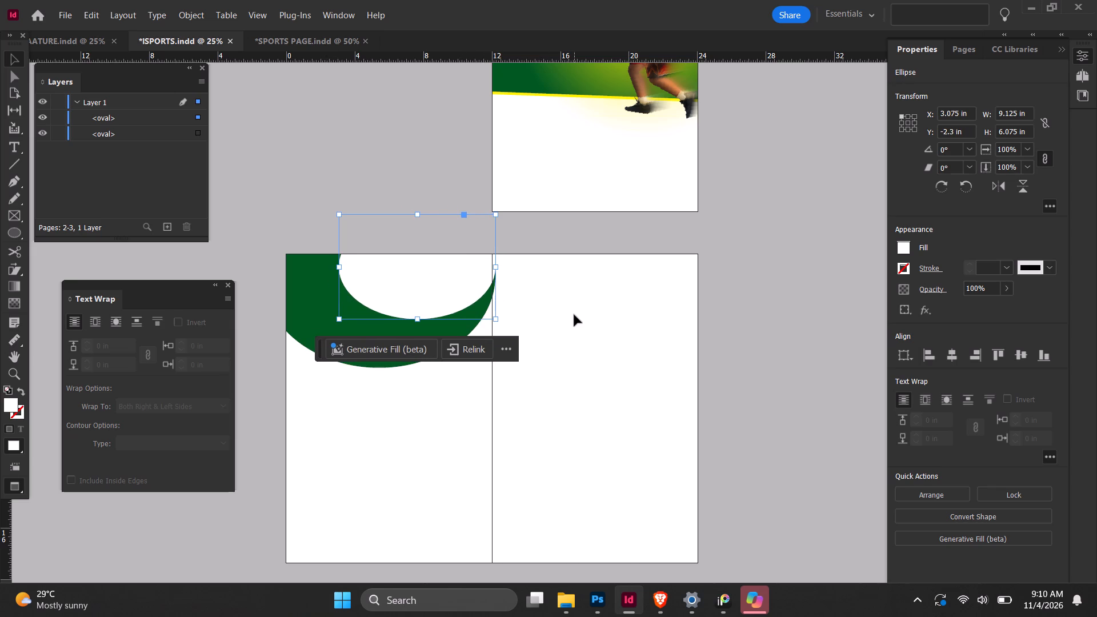
double_click(574, 315)
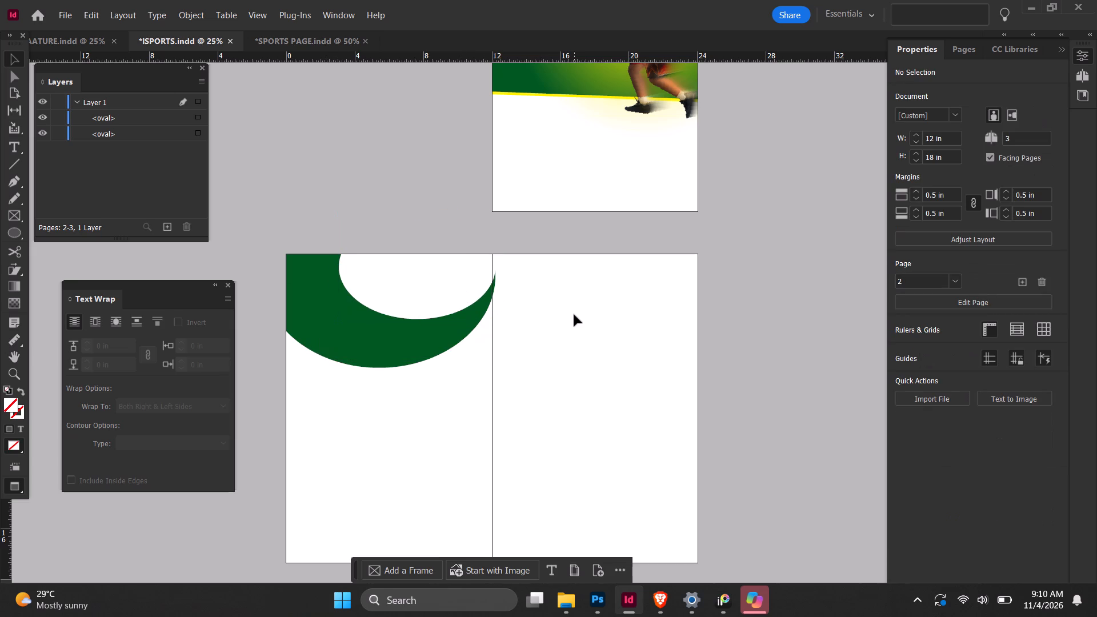
Select both ellipses and move them up together so the green one sits at about Y -4.35 in.
scroll(256, 294, "up", 2, "ctrl")
left_click_drag(224, 273, 371, 392)
left_click_drag(371, 392, 387, 402)
left_click(387, 361)
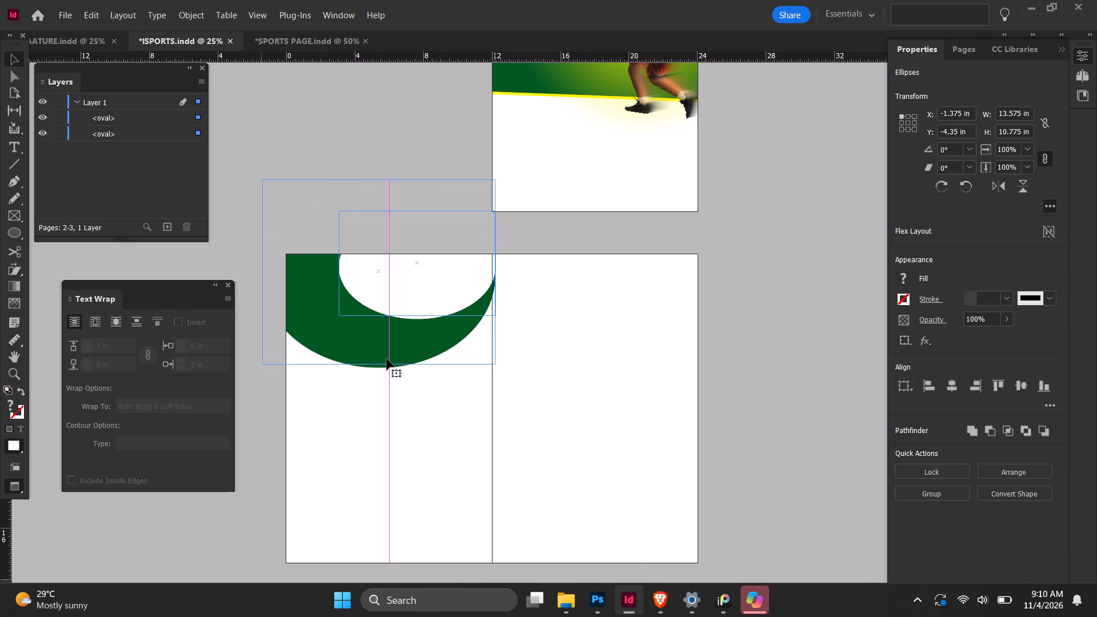
left_click(584, 370)
Preview the 2-3 spread full screen, compare it with the basketball cover, and return to the layout.
key("shift+w")
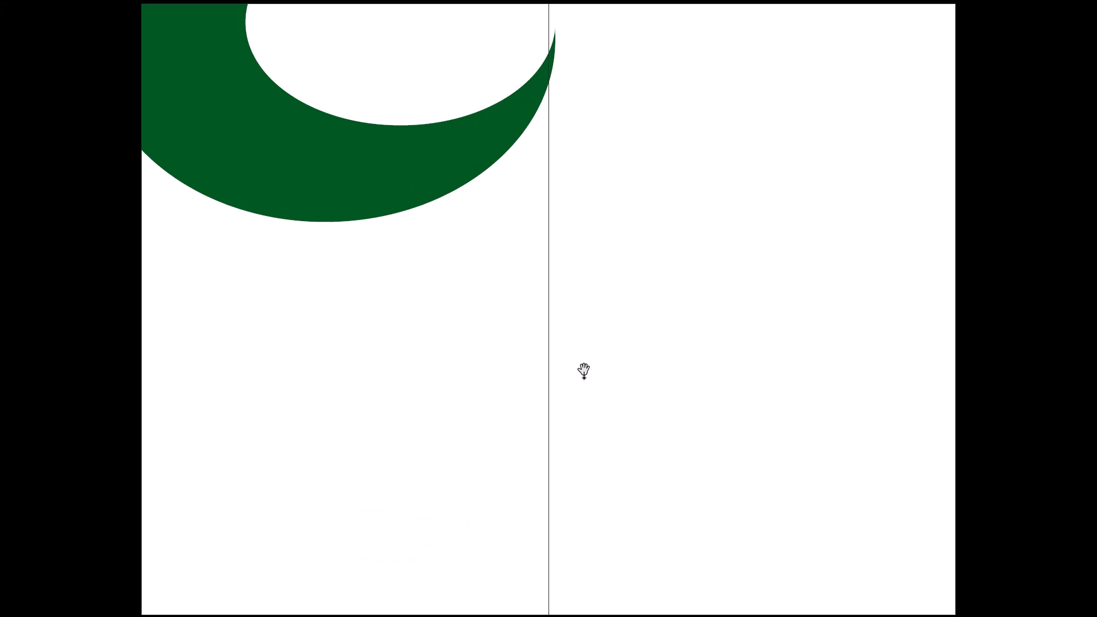
key("Left")
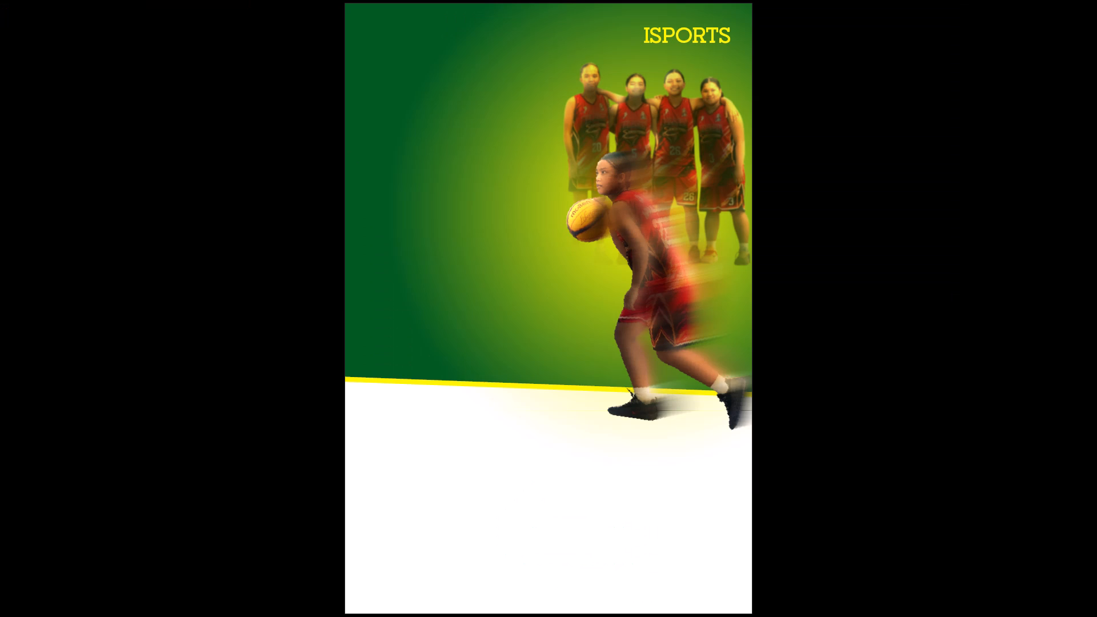
key("Right")
key("Left")
key("Left")
key("Right")
key("Right")
key("Right")
key("Right")
key("Right")
key("Right")
key("Right")
key("Right")
key("Right")
key("Right")
key("Right")
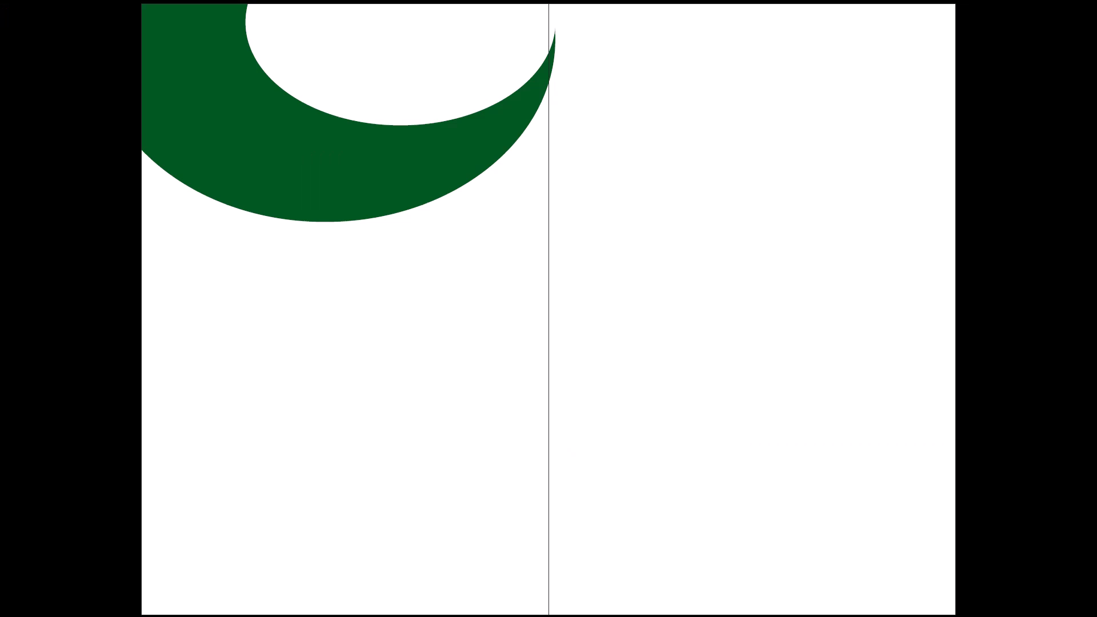
key("shift+w")
key("shift+w")
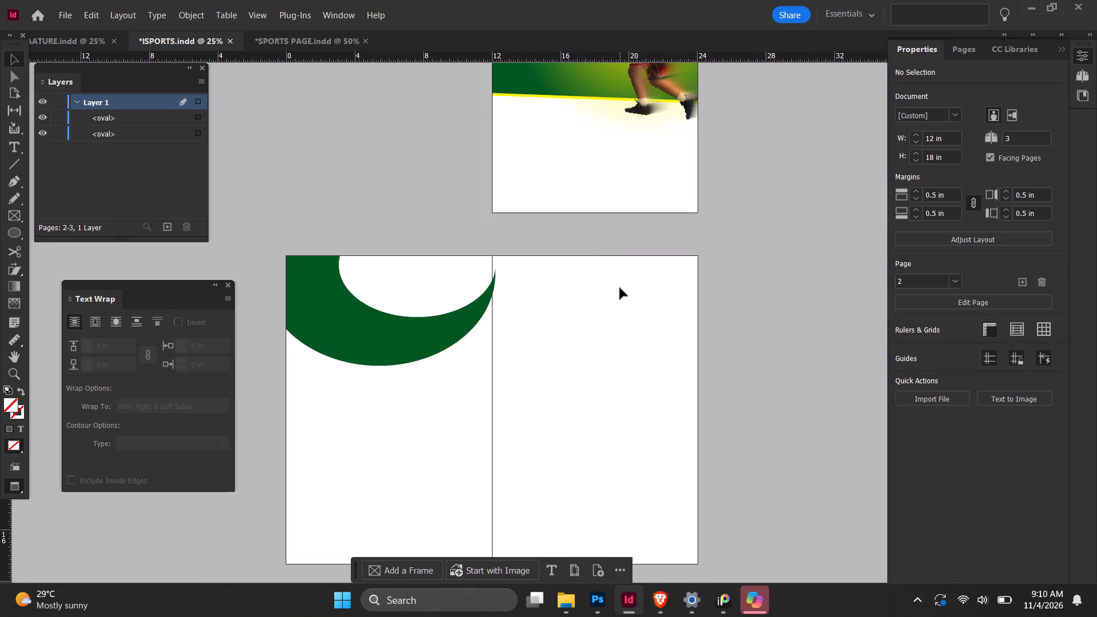
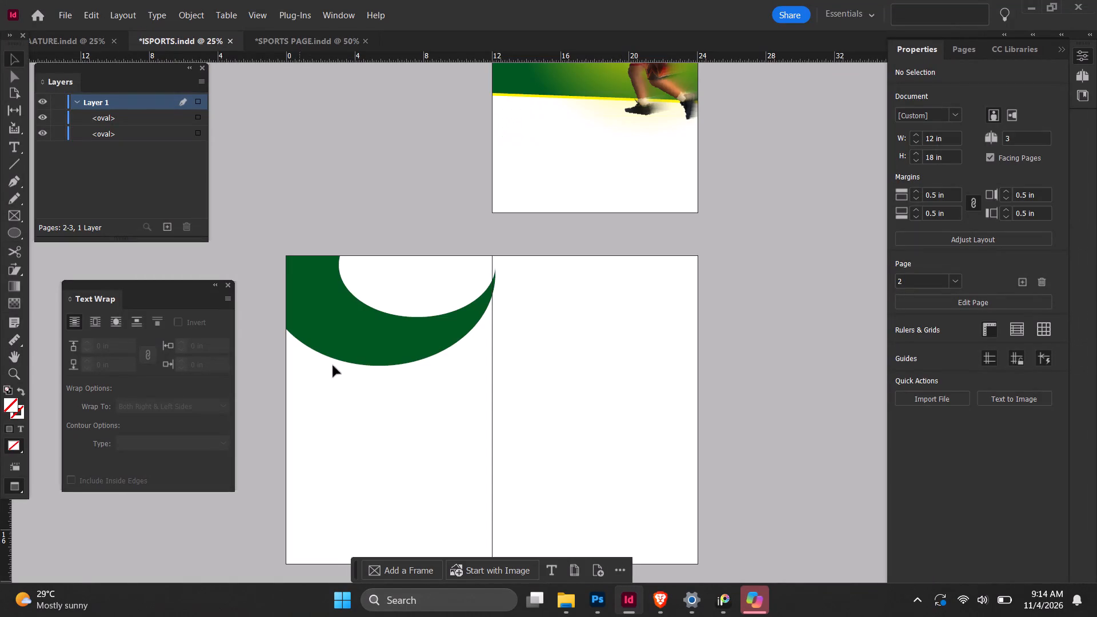
Cut the green and white ellipses from the top of page 2, clearing the crescent.
left_click(375, 344)
key("ctrl+x")
left_click(417, 269)
key("ctrl+x")
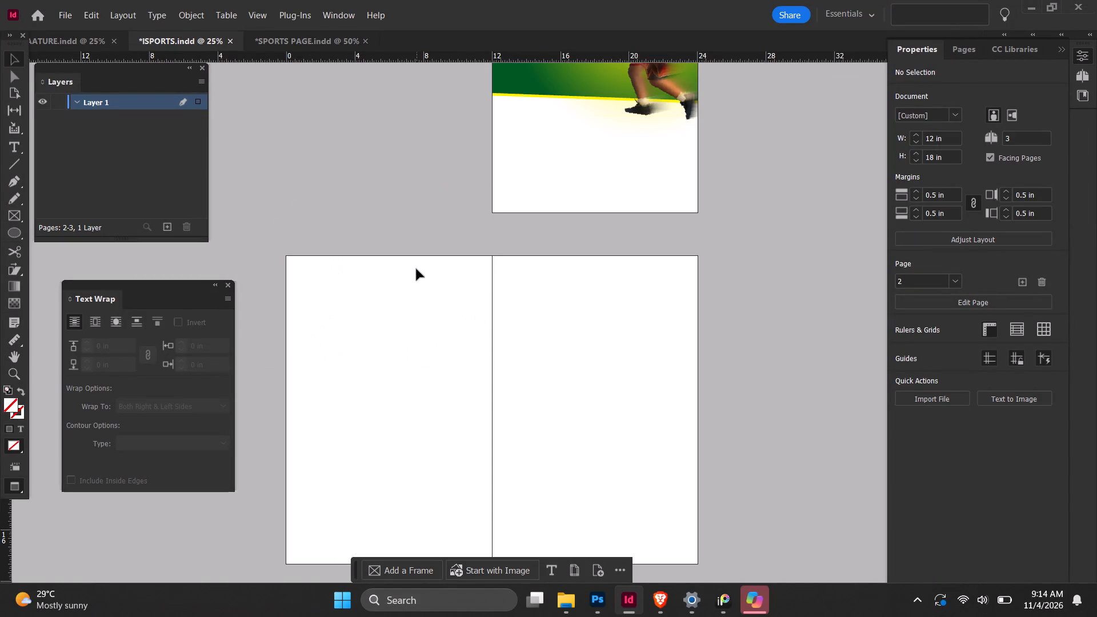
Draw a rectangle about 4.9 × 3.125 in near the top of page 2 and fill it with the C=88 M=0 Y=100 K=62 green.
left_click(4, 228)
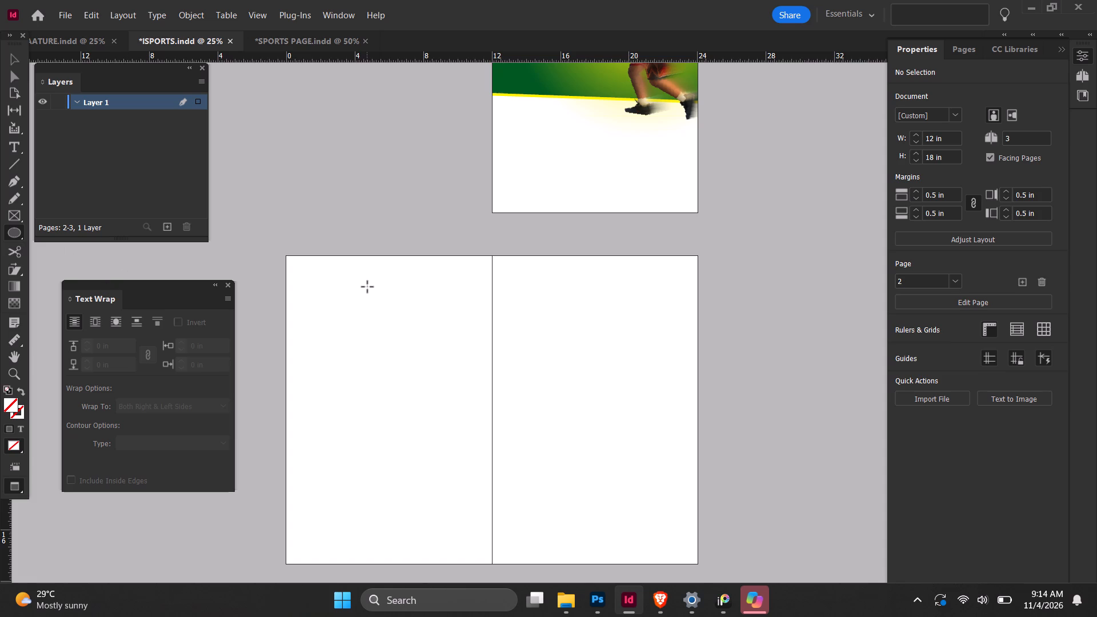
right_click(15, 229)
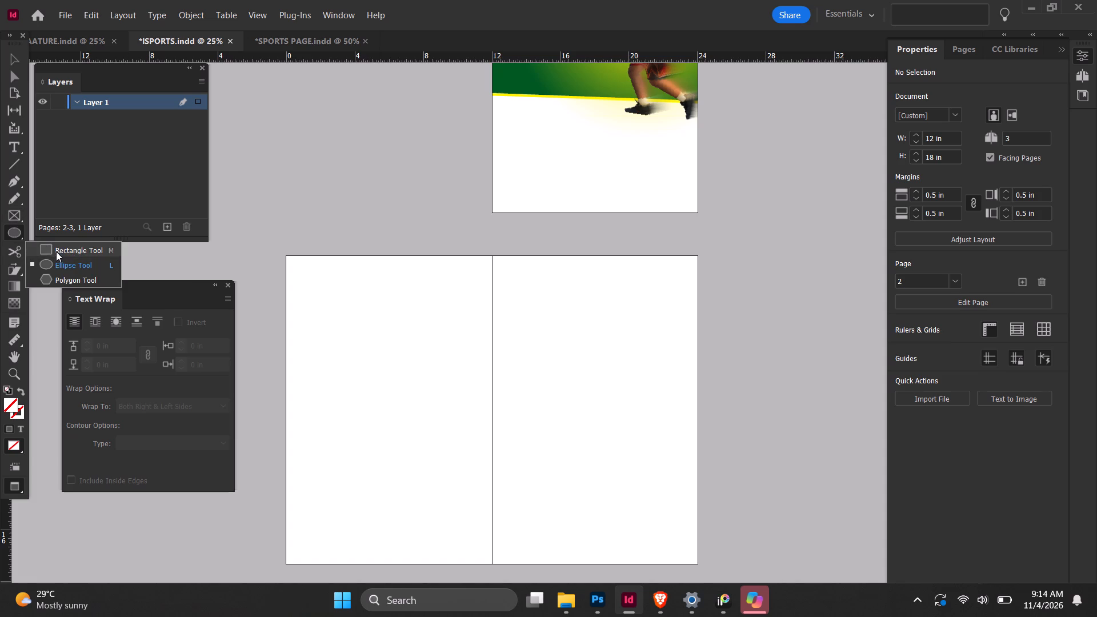
left_click(56, 251)
left_click_drag(298, 275, 398, 323)
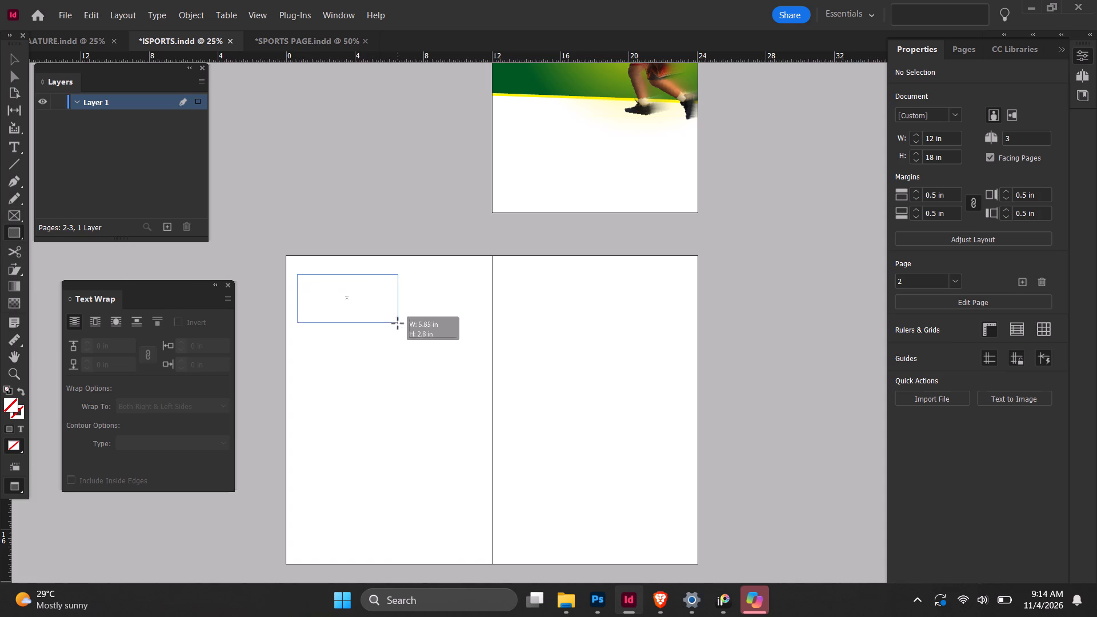
left_click_drag(398, 323, 437, 370)
key("ctrl+z")
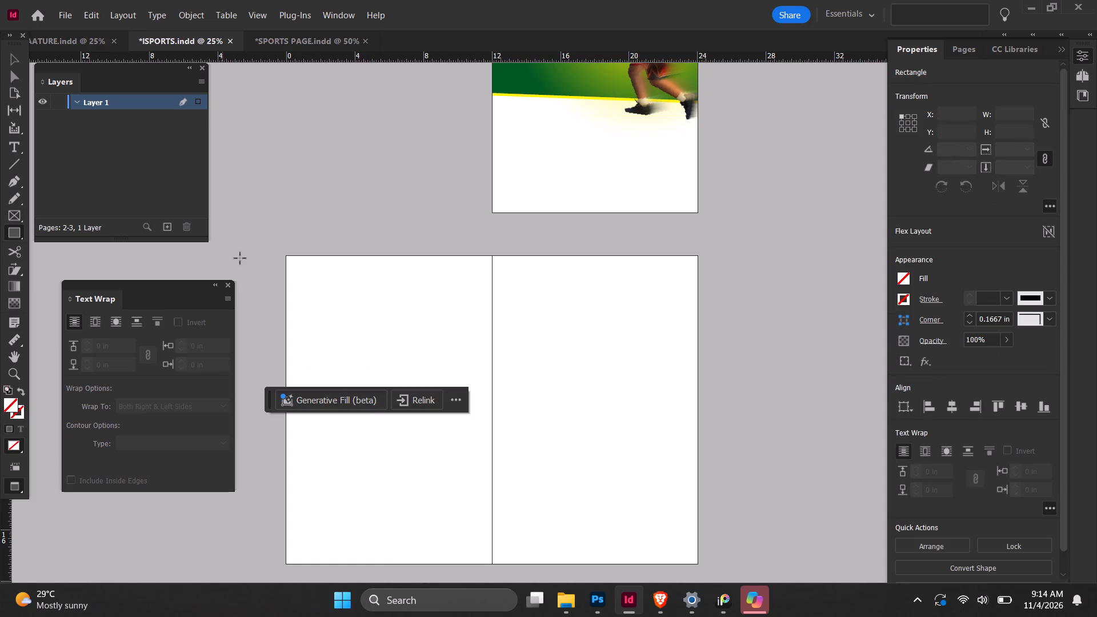
left_click_drag(322, 277, 415, 322)
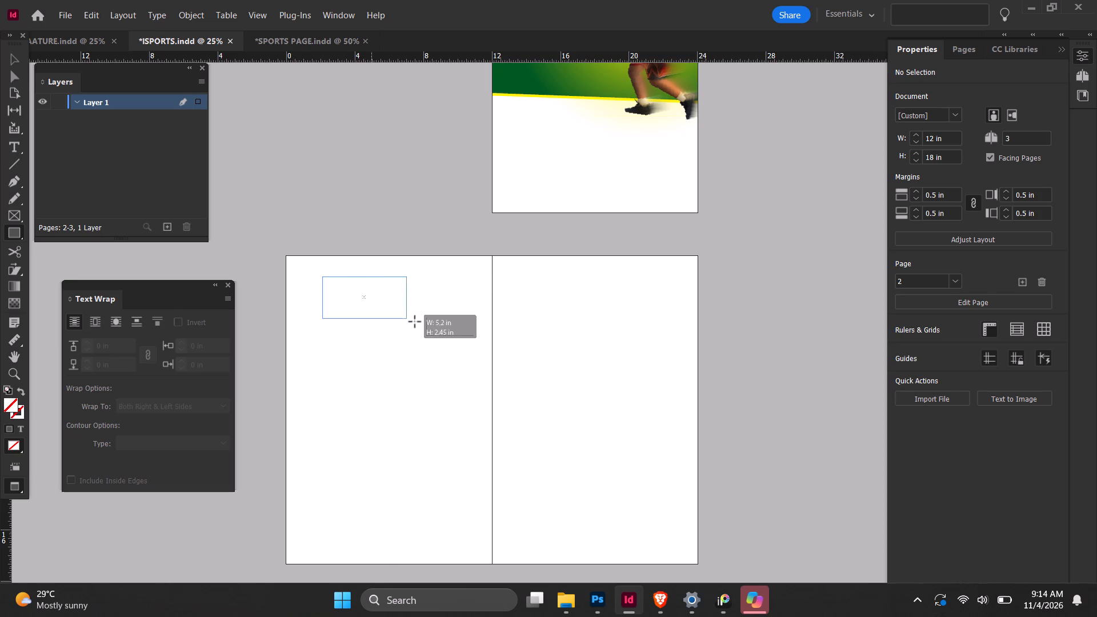
left_click_drag(415, 322, 406, 331)
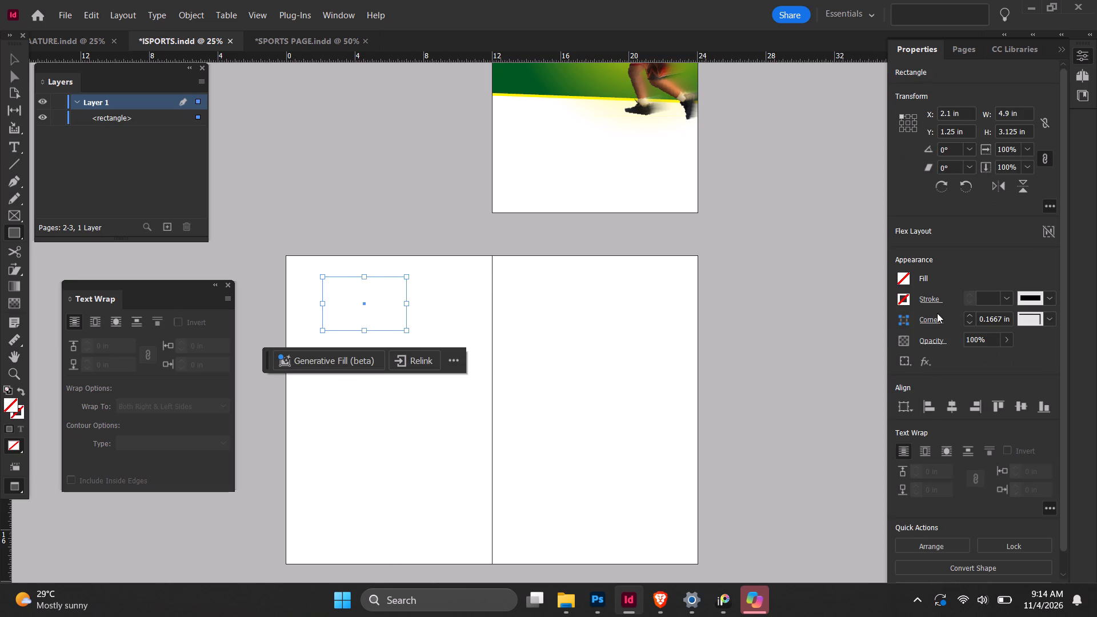
left_click(905, 277)
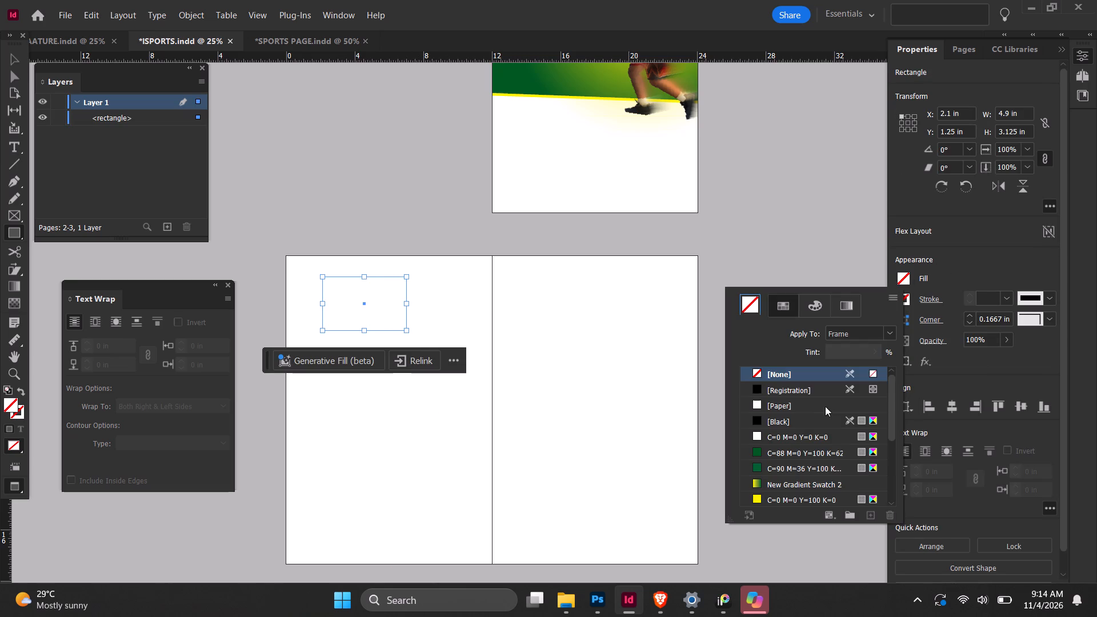
left_click(795, 454)
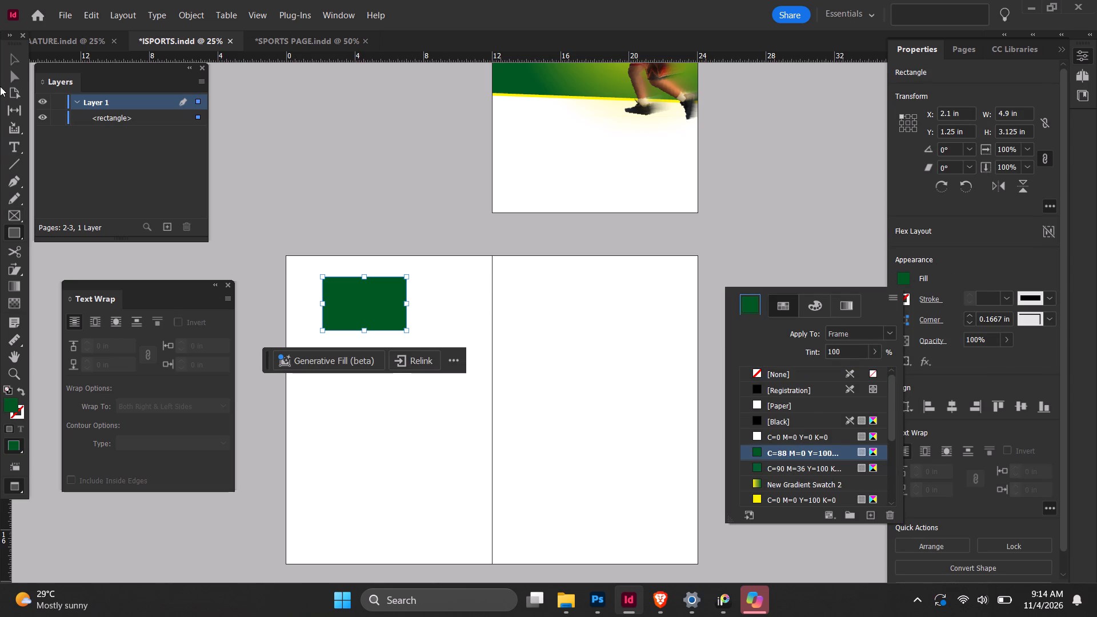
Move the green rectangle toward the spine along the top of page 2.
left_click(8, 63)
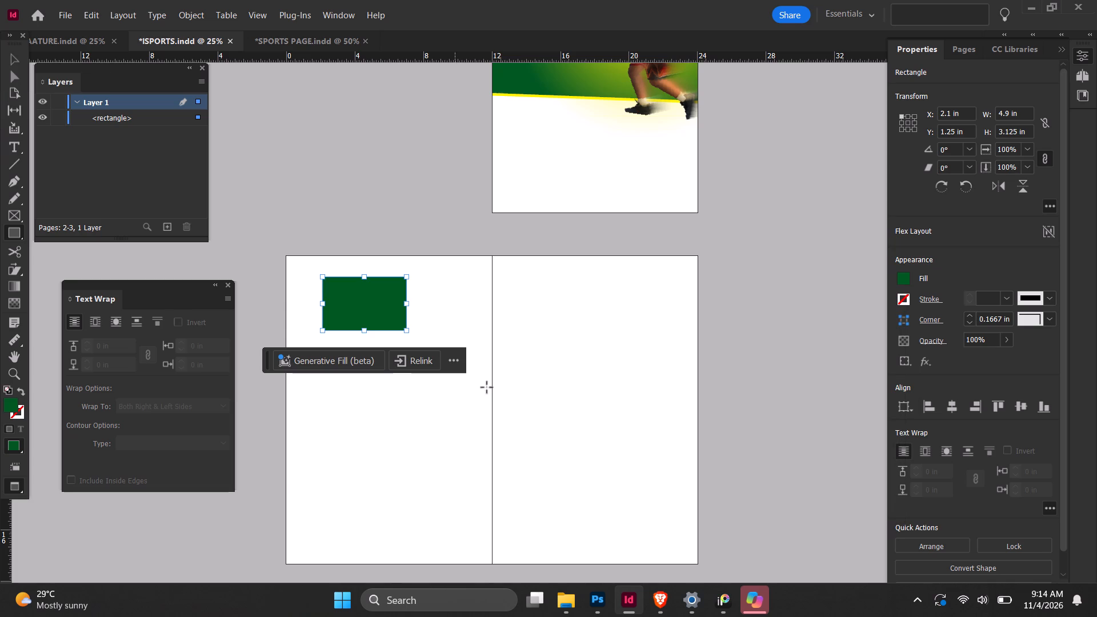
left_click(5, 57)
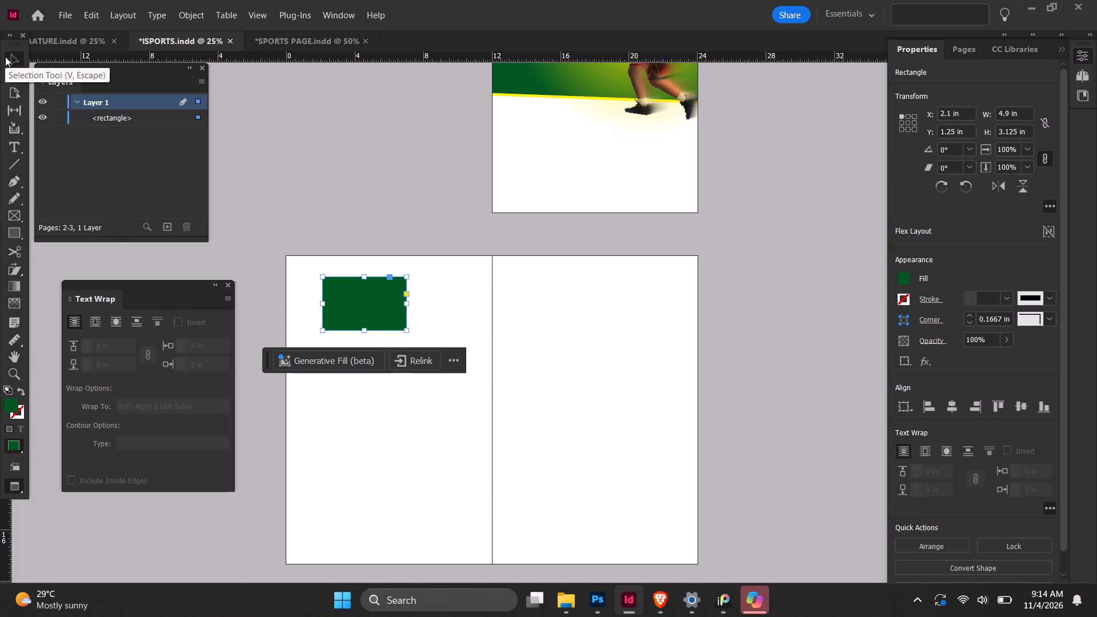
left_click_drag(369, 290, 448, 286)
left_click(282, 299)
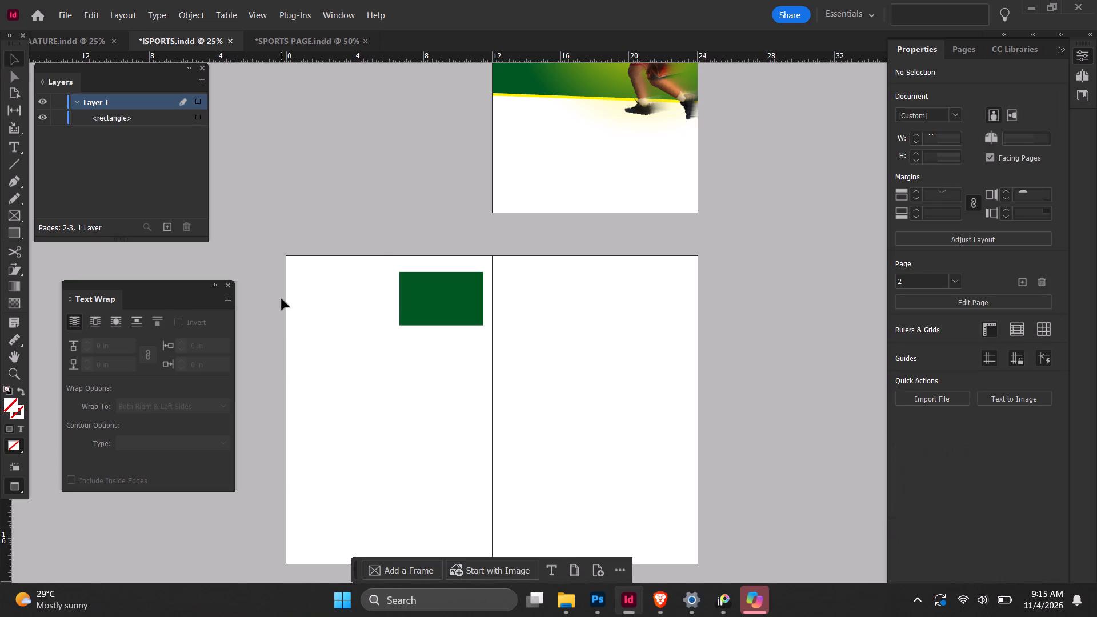
Draw a tall rectangle about 5.95 × 12.27 in on lower page 2 and fill it with the C=88 M=0 Y=100 K=62 green.
left_click(13, 235)
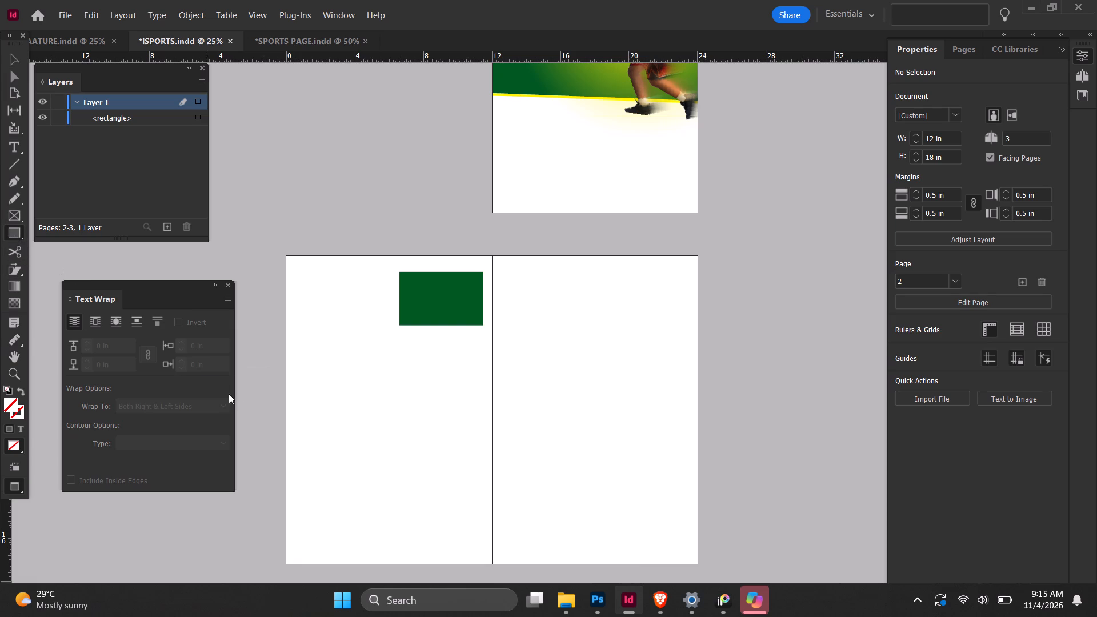
left_click_drag(299, 370, 397, 527)
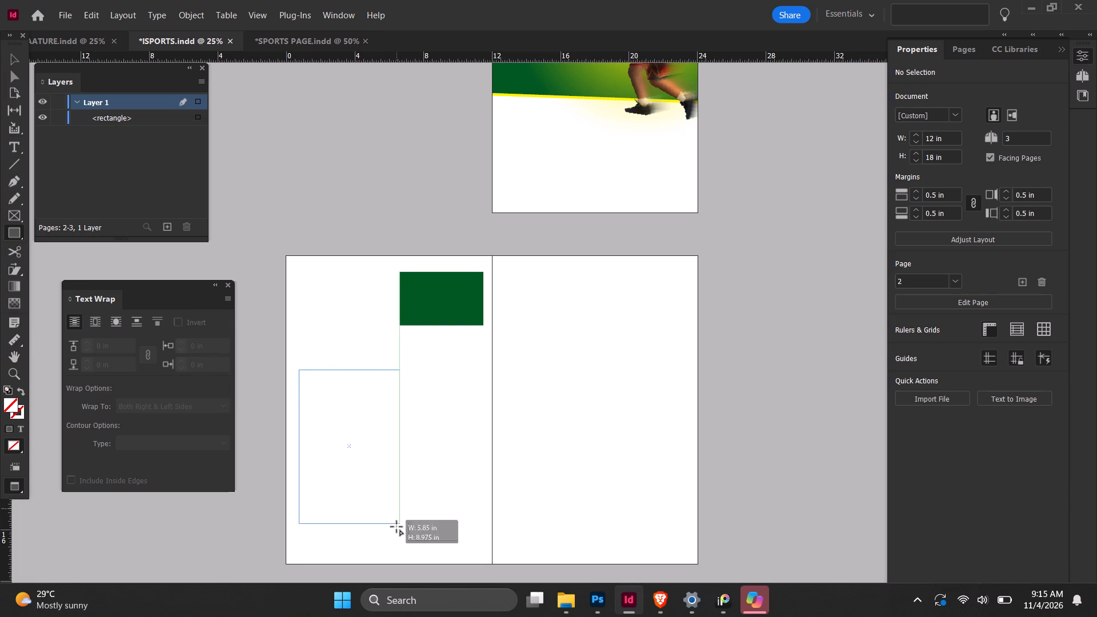
left_click_drag(397, 527, 402, 592)
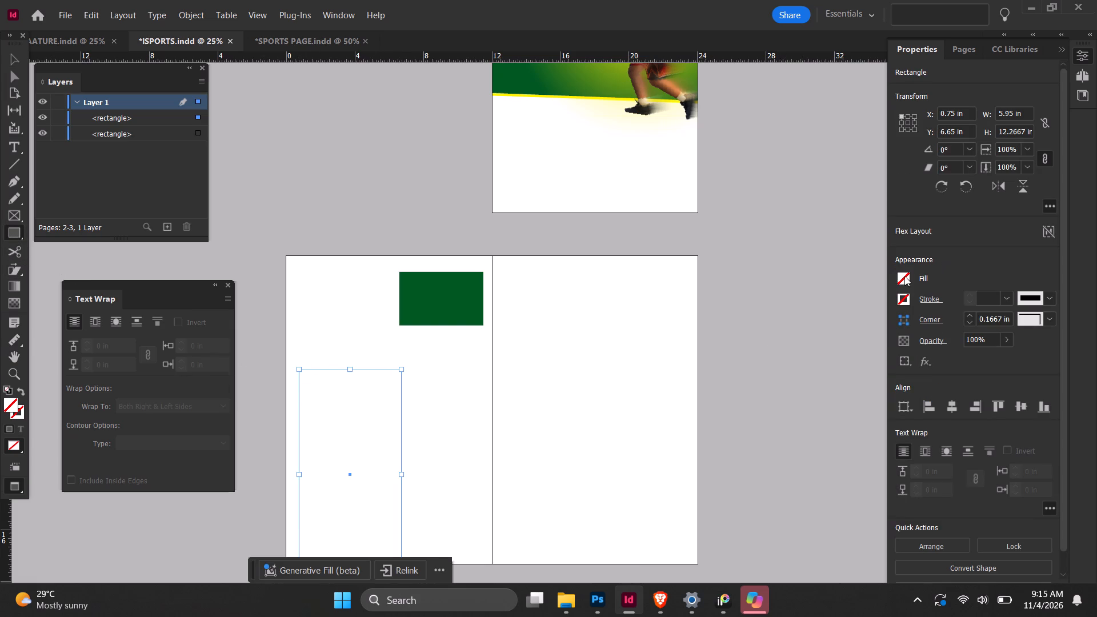
left_click(900, 278)
scroll(795, 433, "up", 1)
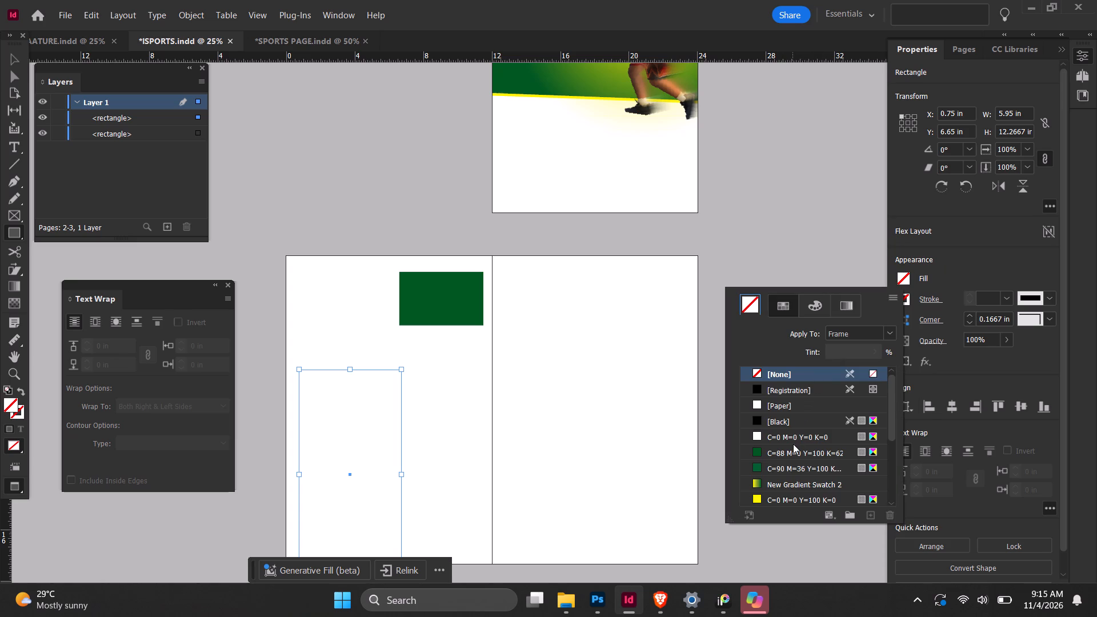
scroll(793, 444, "up", 1)
left_click(793, 450)
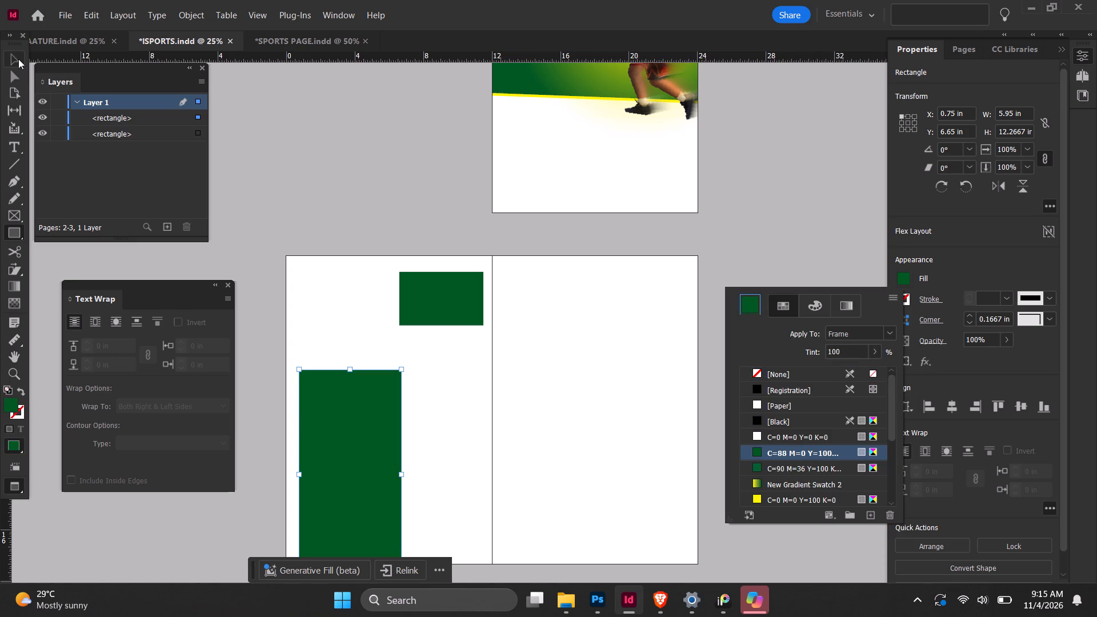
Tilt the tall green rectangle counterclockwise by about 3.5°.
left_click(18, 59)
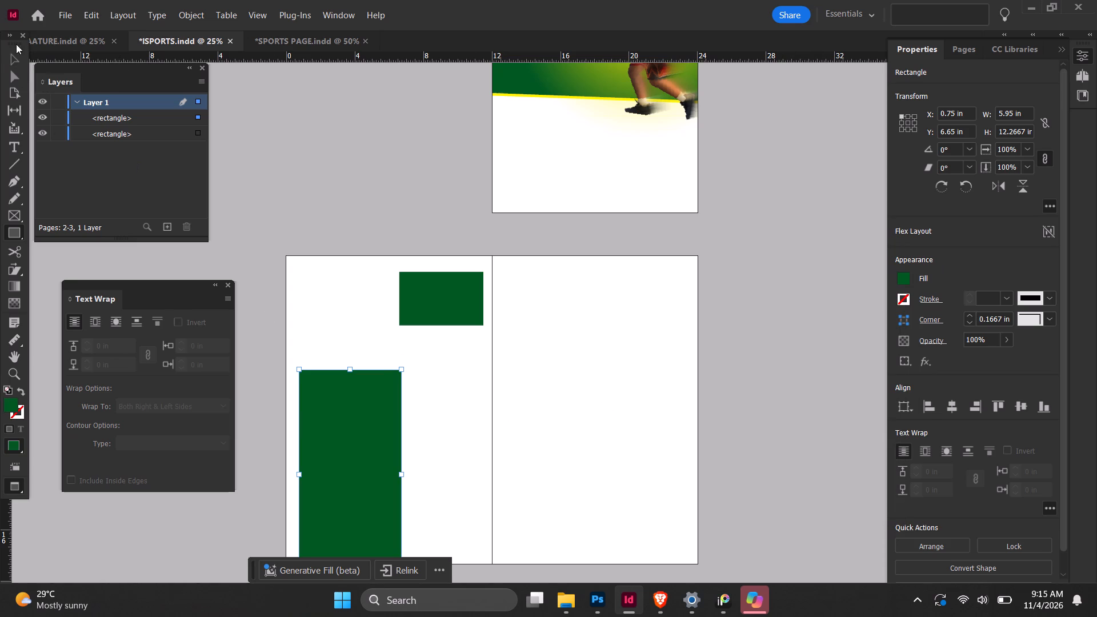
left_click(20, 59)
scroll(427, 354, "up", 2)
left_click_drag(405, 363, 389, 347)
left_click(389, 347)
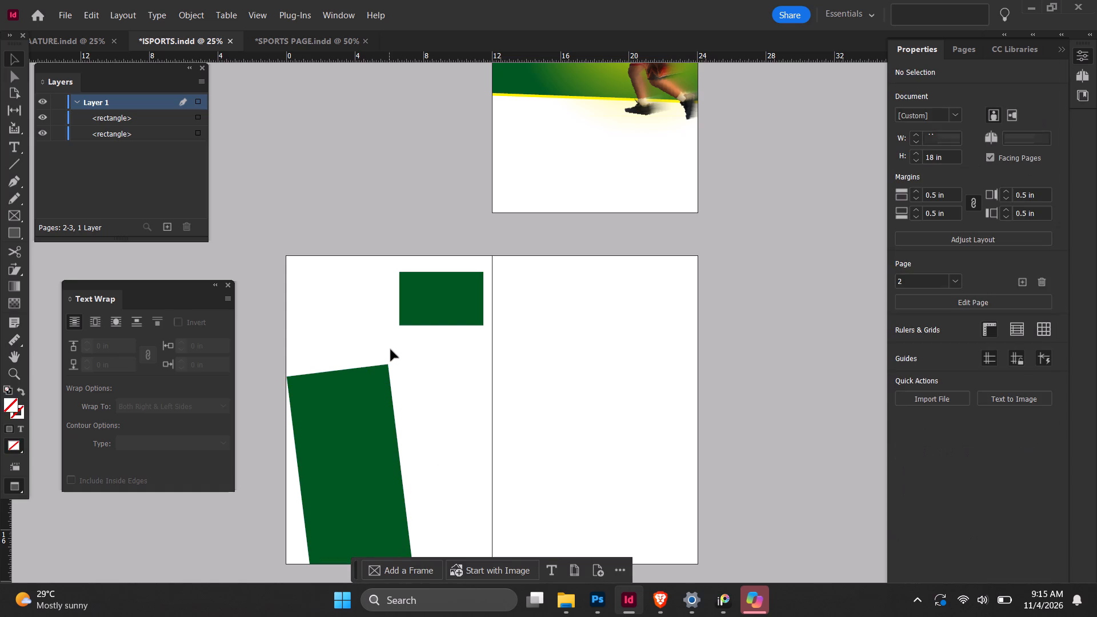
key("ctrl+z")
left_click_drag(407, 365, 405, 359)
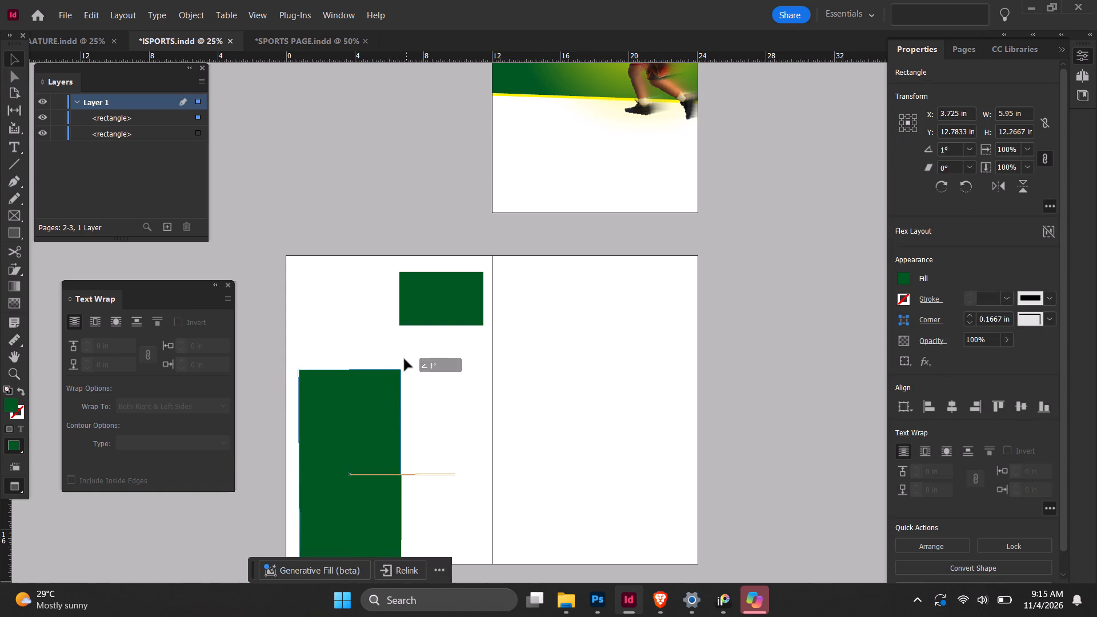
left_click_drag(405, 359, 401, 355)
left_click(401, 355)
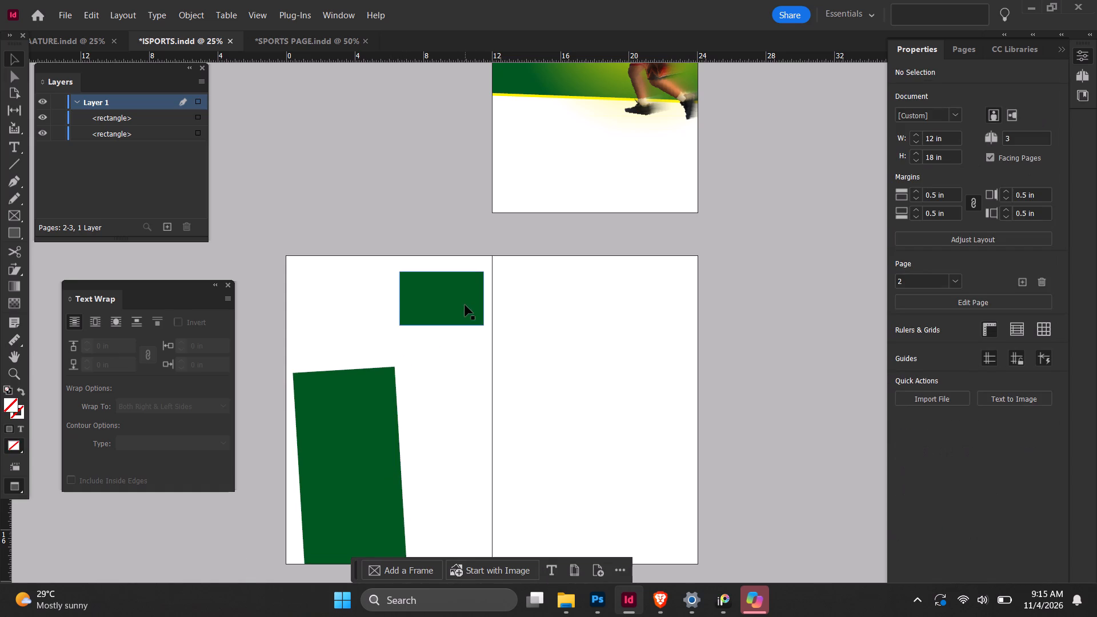
Reposition the small rectangle near page 2's outer top corner and the tall tilted rectangle beside the spine.
left_click(465, 305)
left_click_drag(458, 299, 370, 303)
left_click(370, 404)
left_click_drag(370, 404, 477, 398)
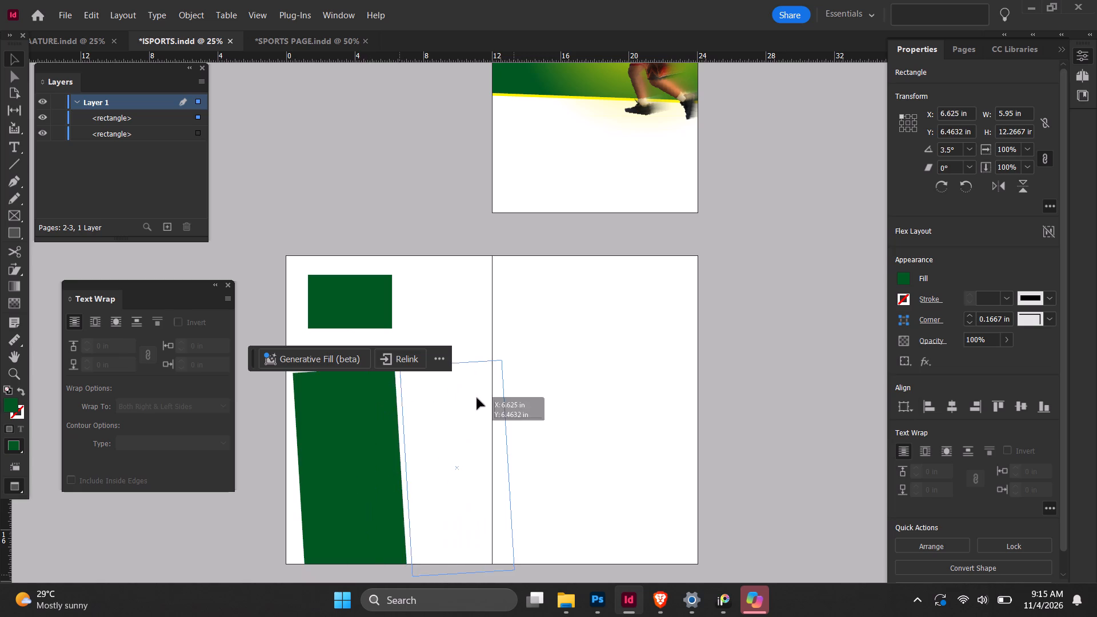
left_click_drag(477, 398, 458, 394)
left_click(543, 410)
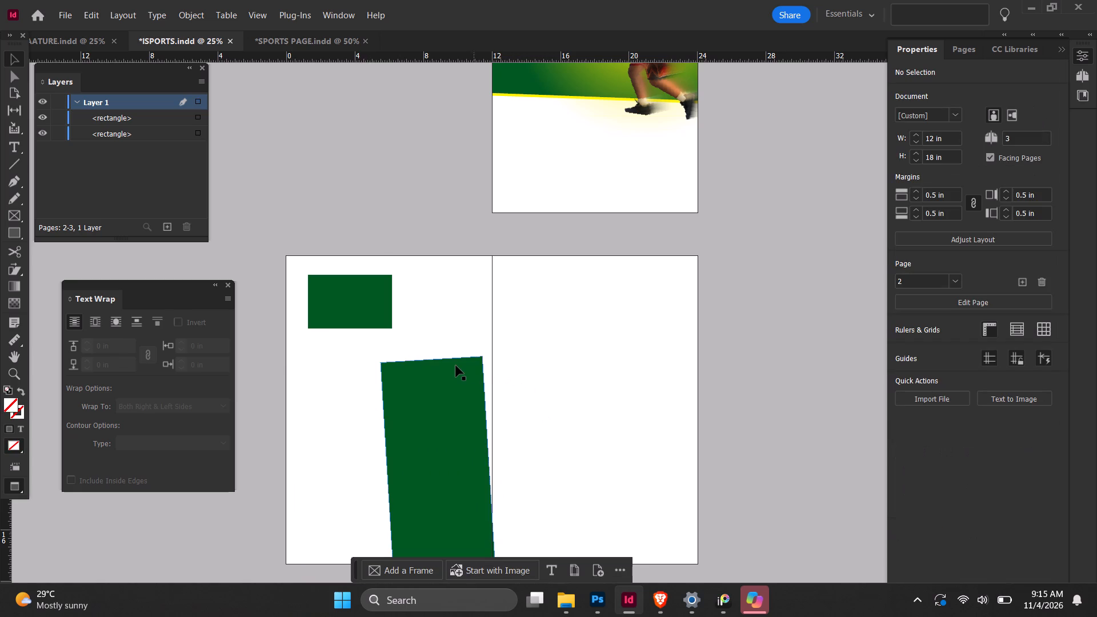
Tilt the tall rectangle clockwise to -4° and move it across the spine to about X 7.03 in, Y 5.88 in.
left_click(456, 366)
left_click_drag(485, 349, 513, 347)
left_click_drag(459, 407, 474, 394)
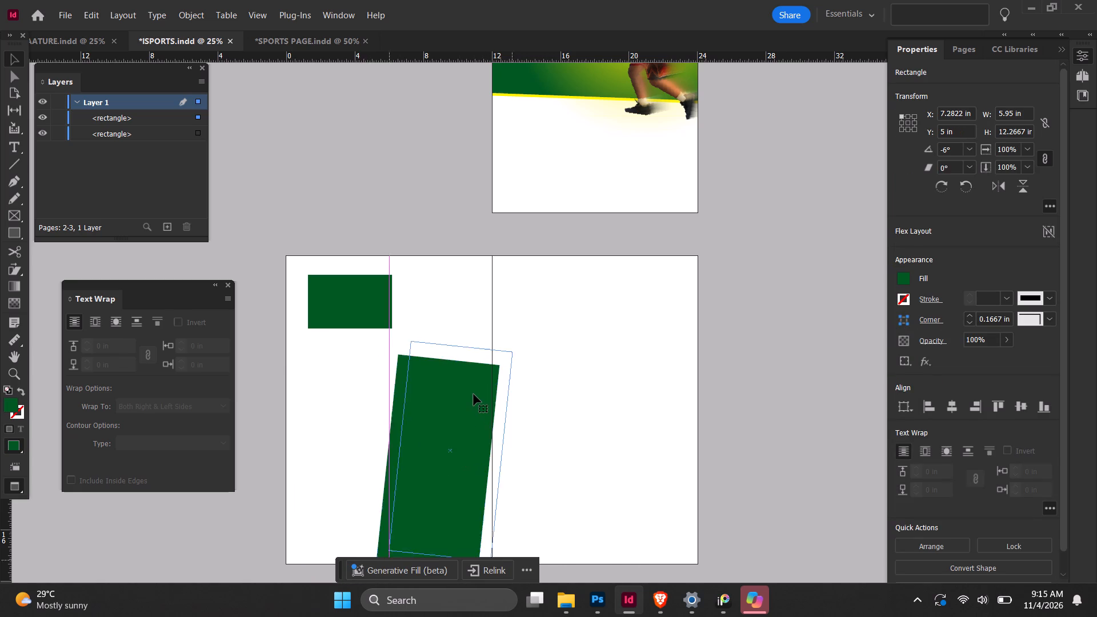
left_click_drag(518, 350, 515, 341)
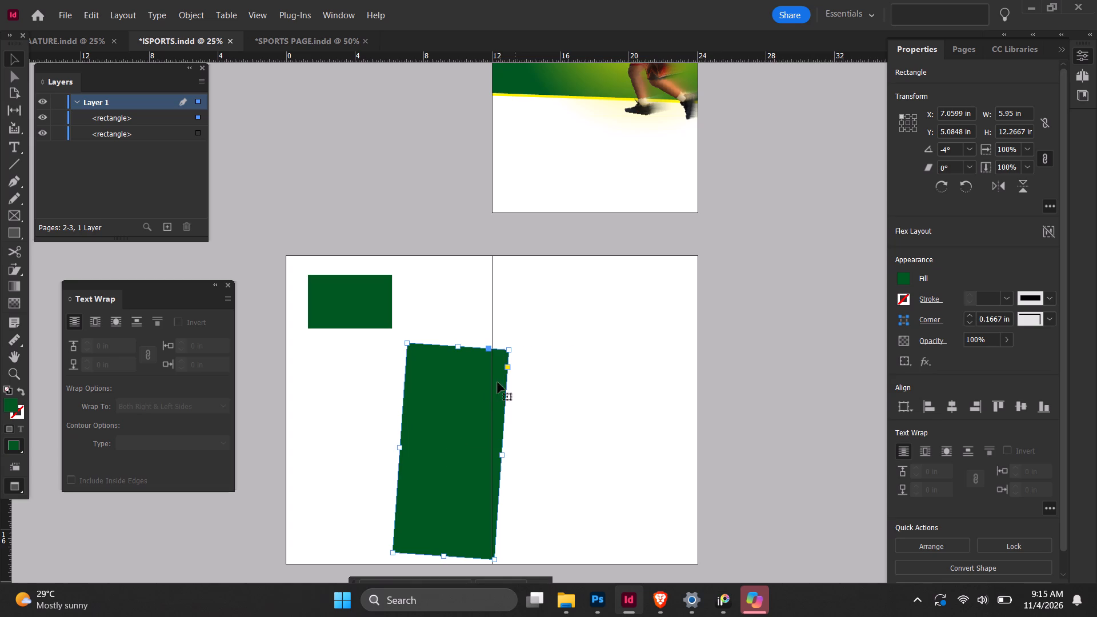
left_click_drag(473, 379, 473, 394)
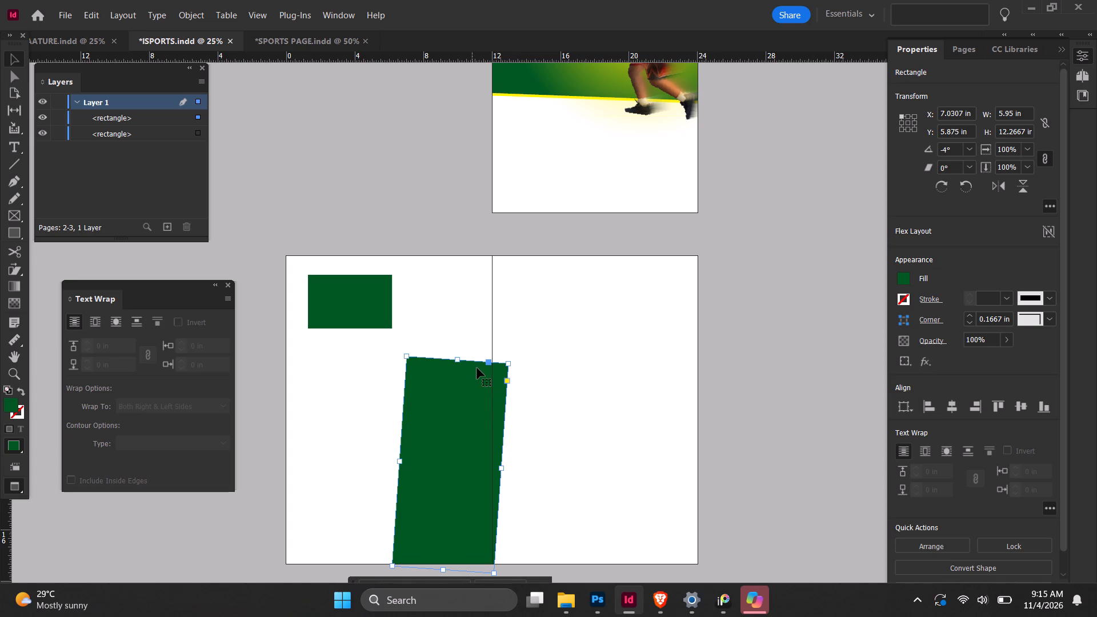
Adjust the tall rectangle's height from its top edge to about 12.14 in and reduce its tilt to -1.5°.
left_click_drag(459, 361, 459, 394)
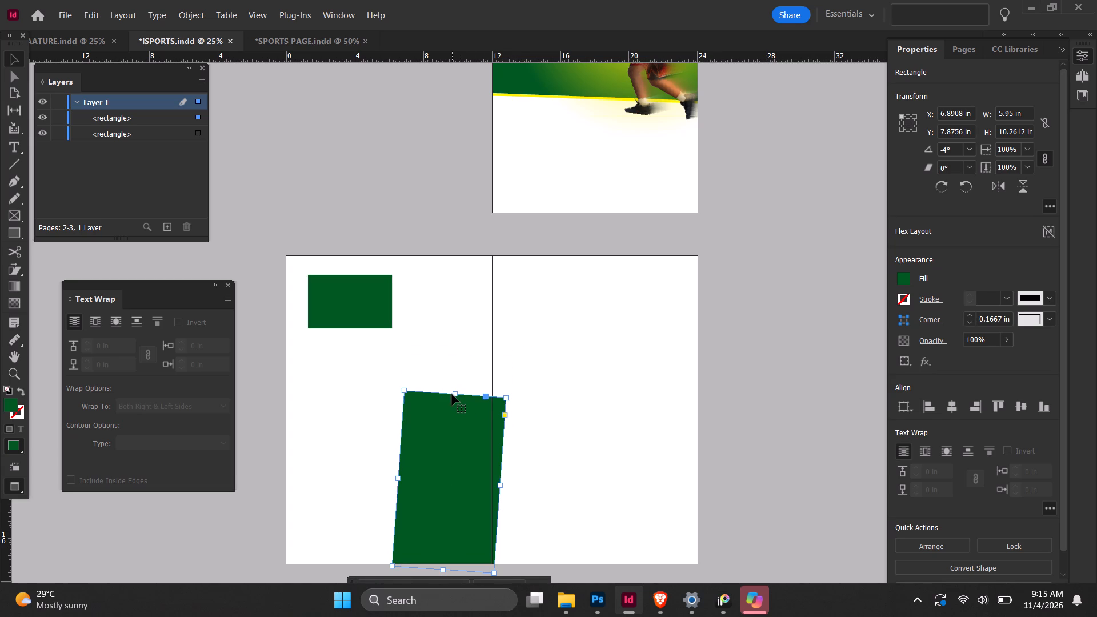
left_click(452, 394)
left_click_drag(454, 394, 455, 363)
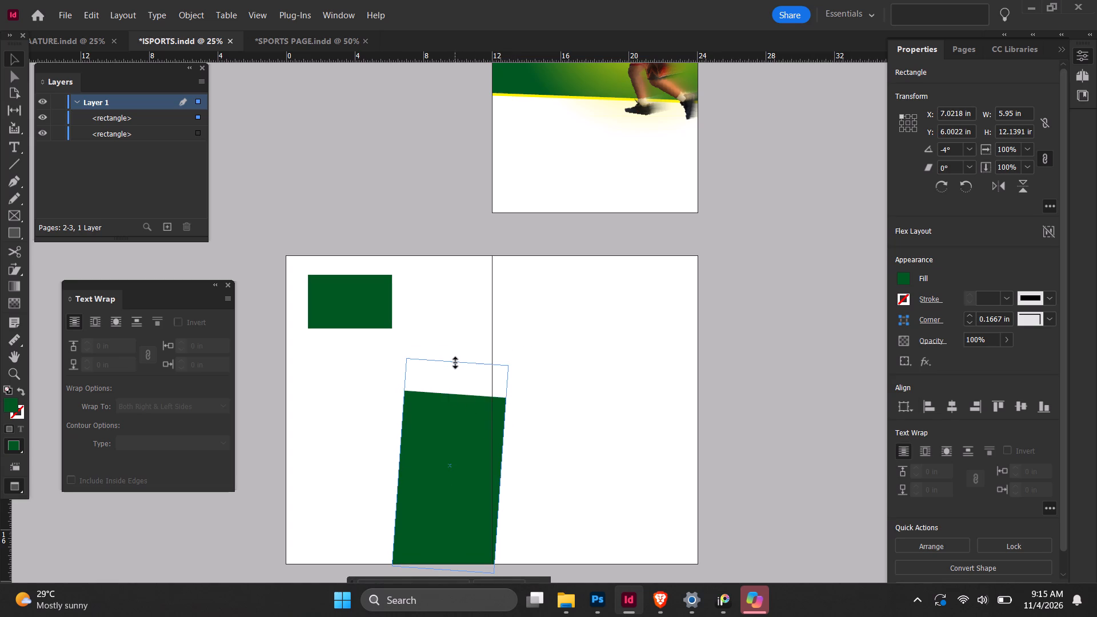
left_click_drag(513, 363, 511, 358)
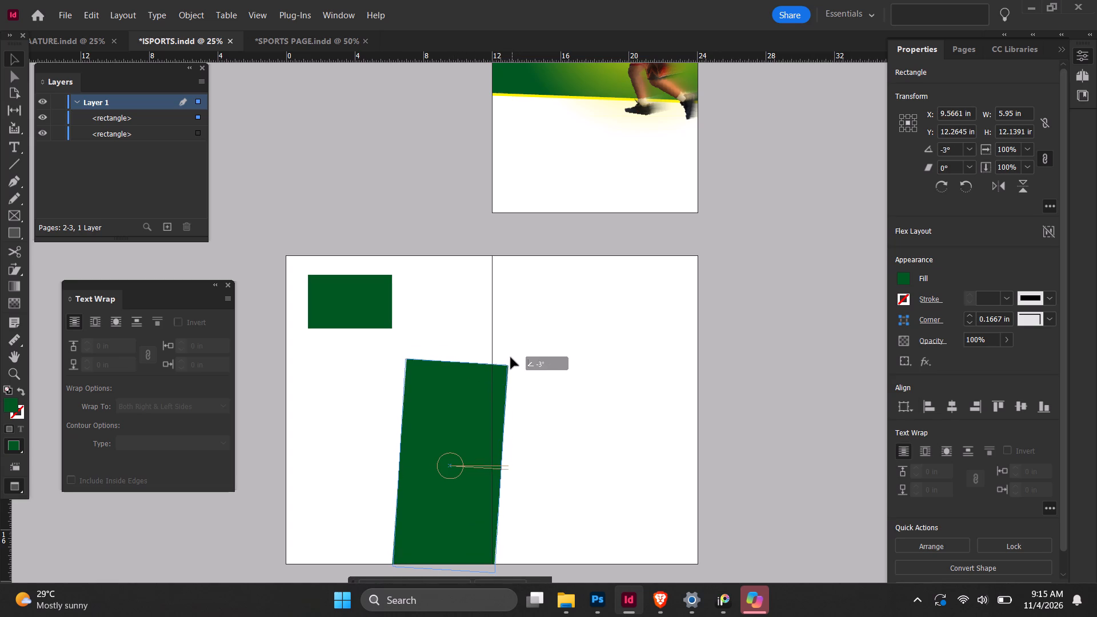
left_click_drag(511, 358, 509, 355)
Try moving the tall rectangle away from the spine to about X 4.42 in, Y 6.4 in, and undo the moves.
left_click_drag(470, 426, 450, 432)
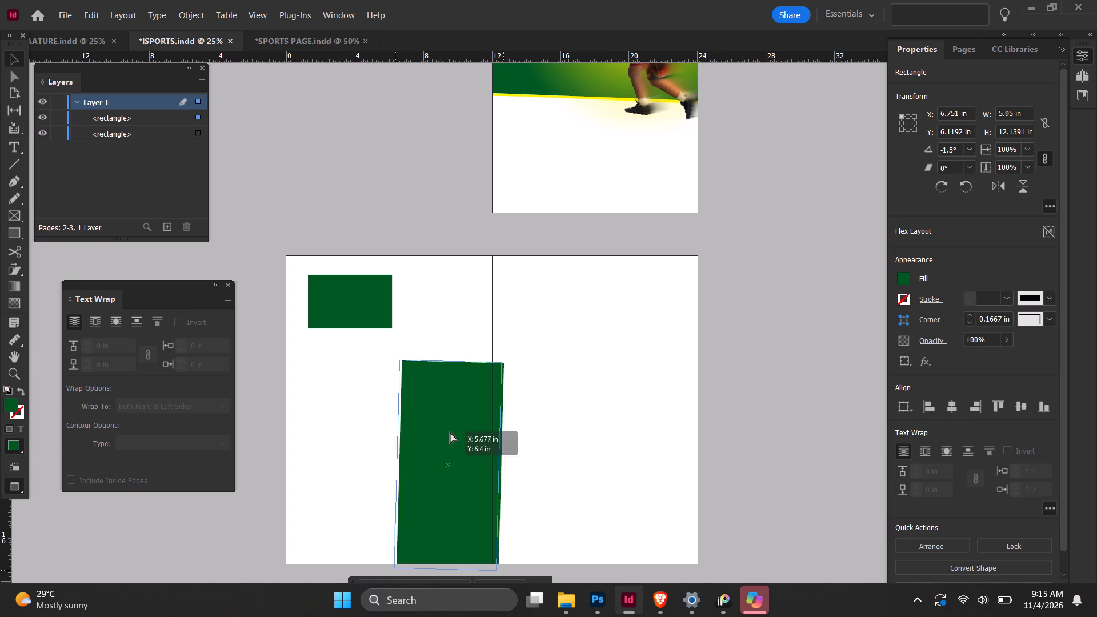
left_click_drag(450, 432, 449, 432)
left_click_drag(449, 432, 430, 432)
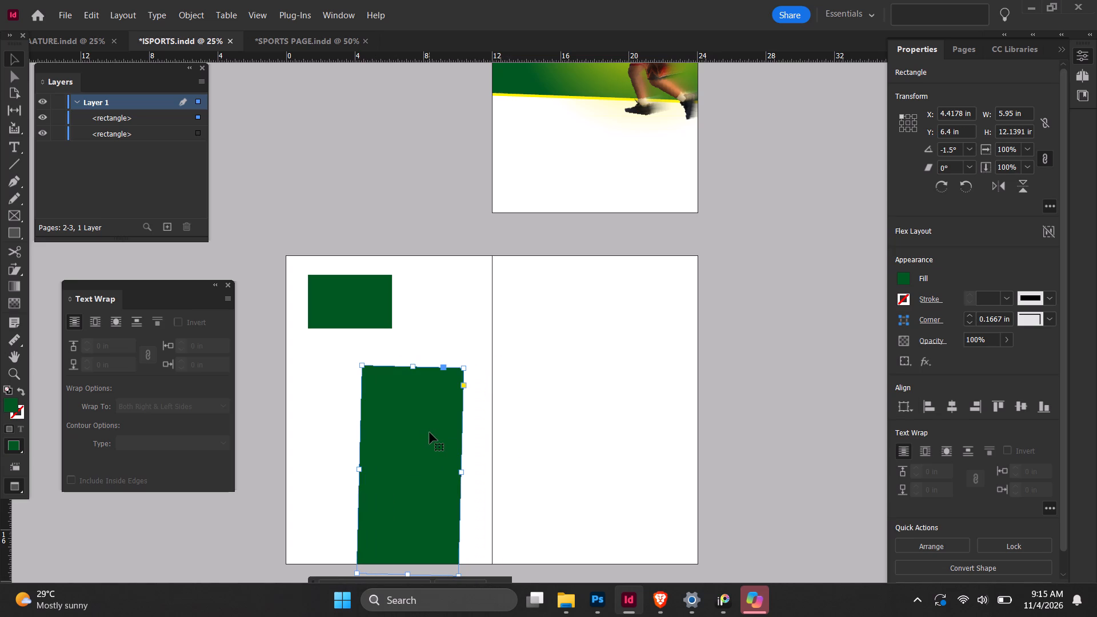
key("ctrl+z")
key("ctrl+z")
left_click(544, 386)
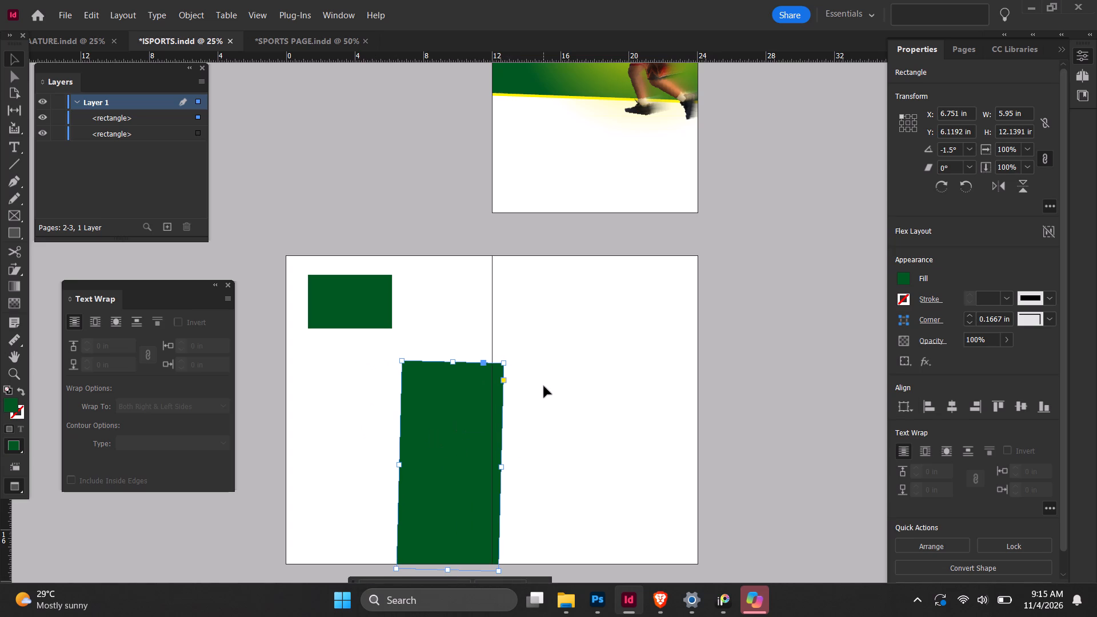
Examine the ISPORTS cover, the SPORTS PAGE 2-3 spread and the feature document's 2-3 spread in full-screen presentation for layout reference.
scroll(544, 386, "up", 1)
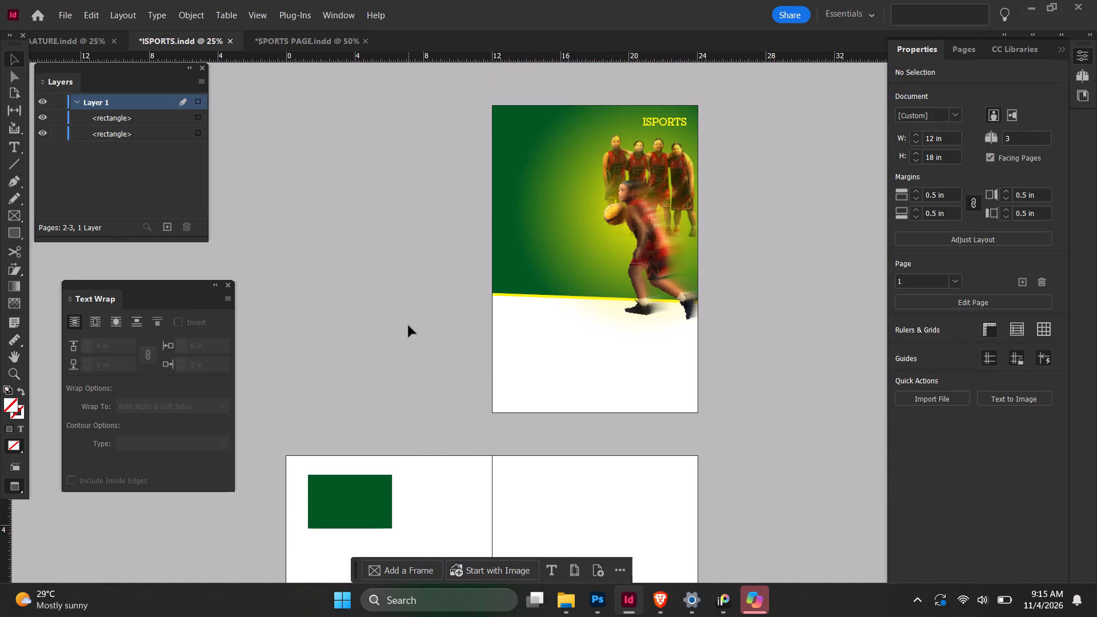
key("shift+w")
key("Left")
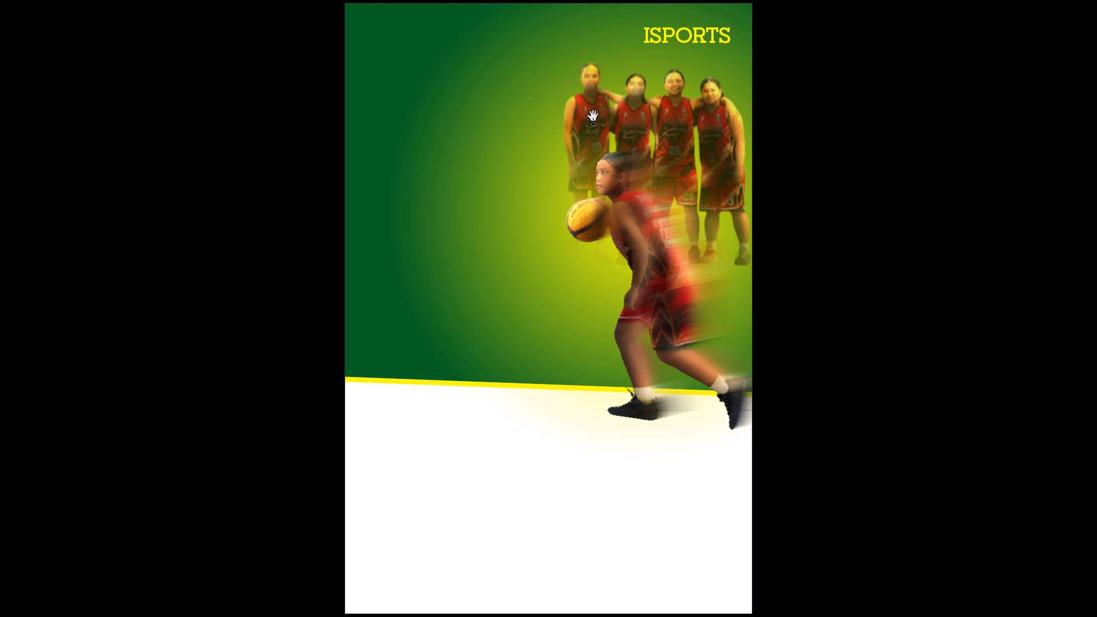
key("shift+w")
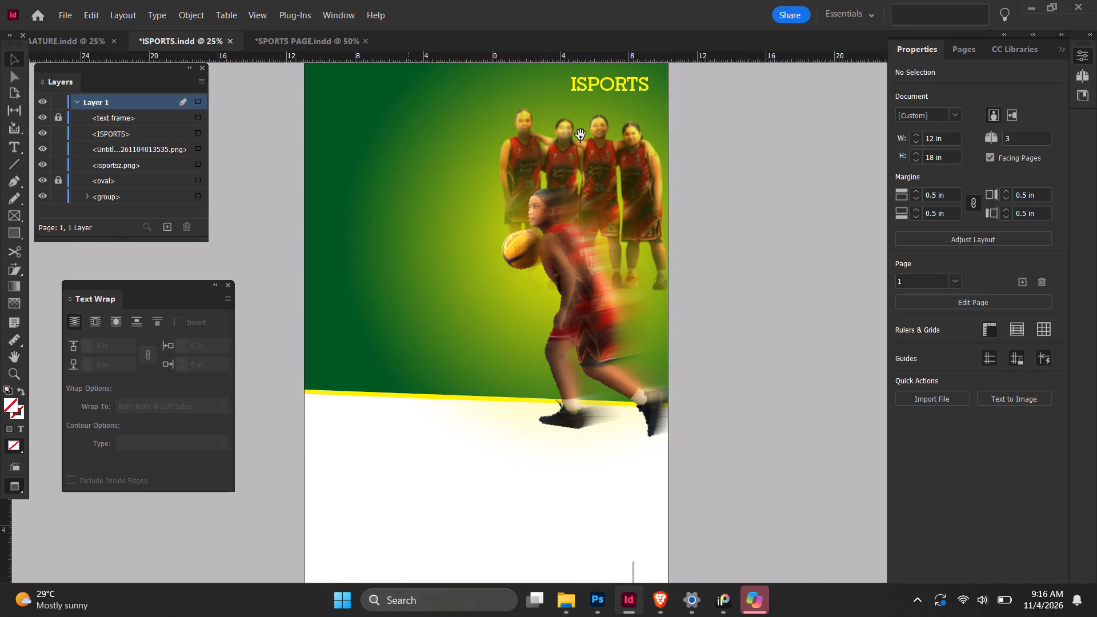
left_click(284, 41)
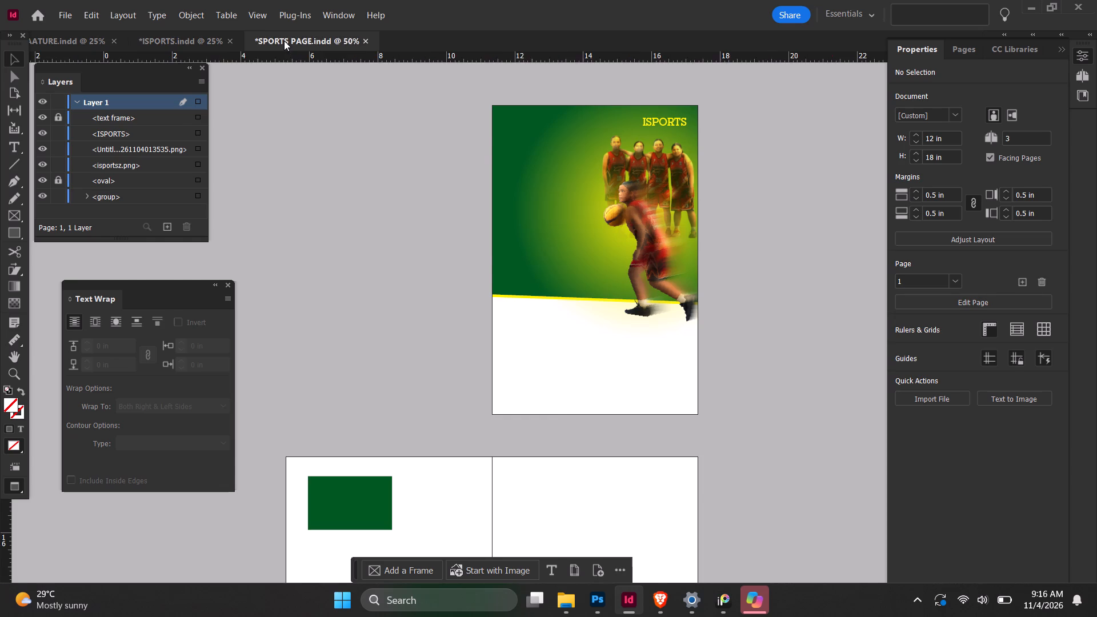
scroll(268, 160, "up", 1)
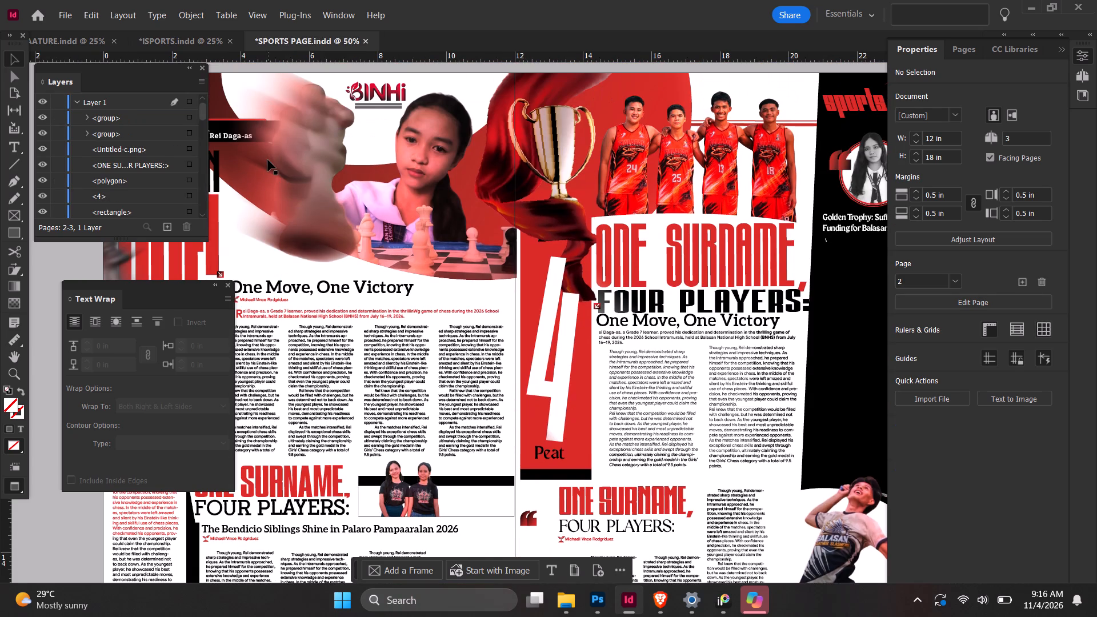
key("shift+w")
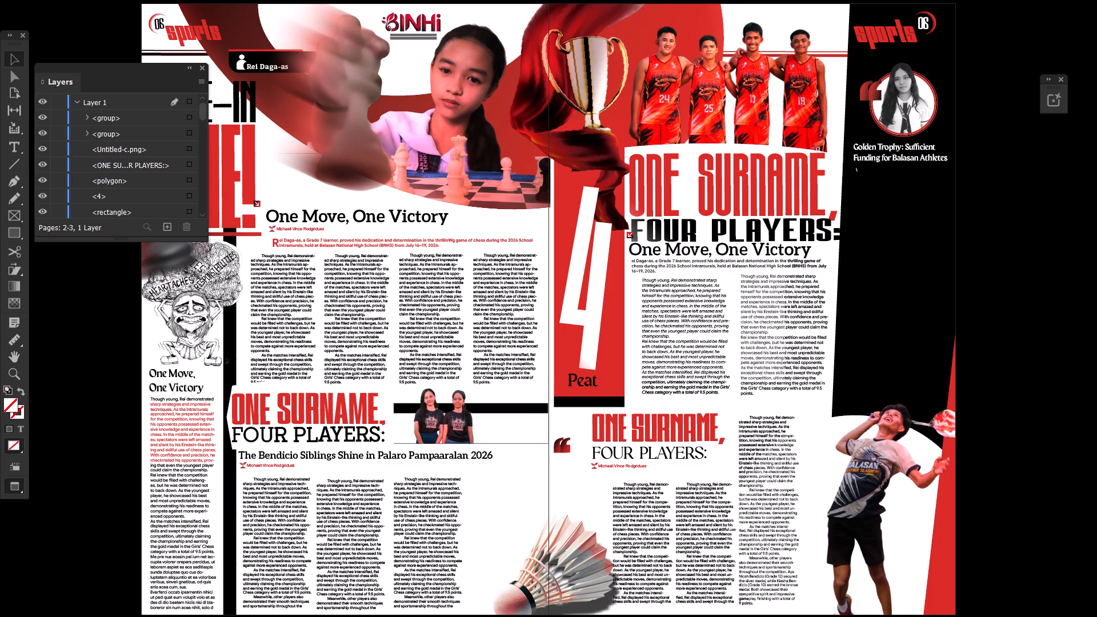
key("shift+w")
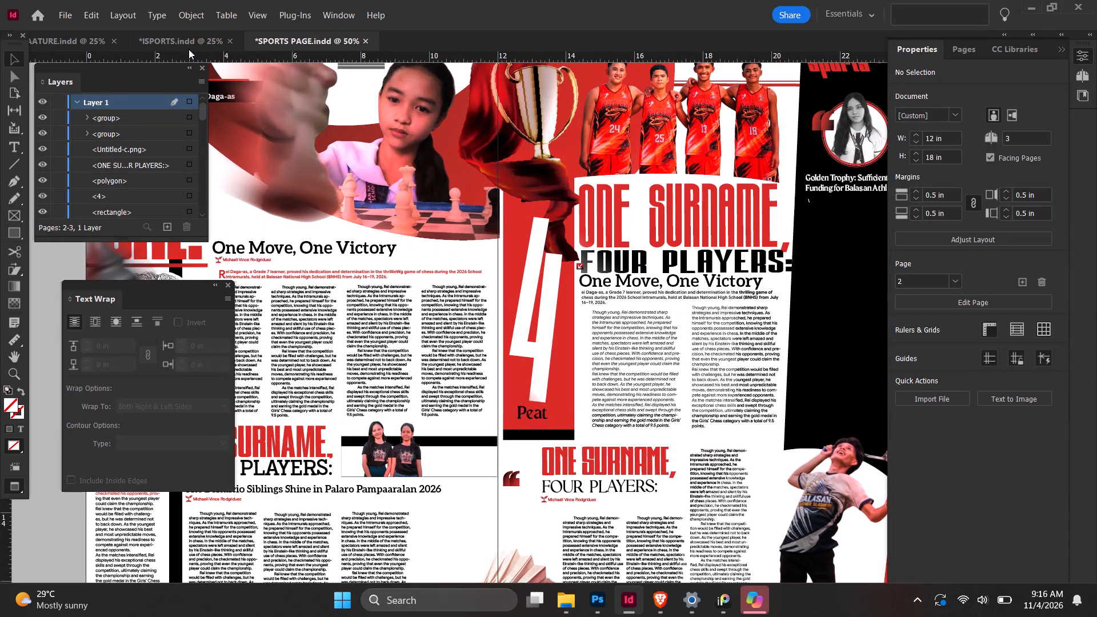
left_click(187, 47)
scroll(406, 323, "down", 1)
left_click(48, 43)
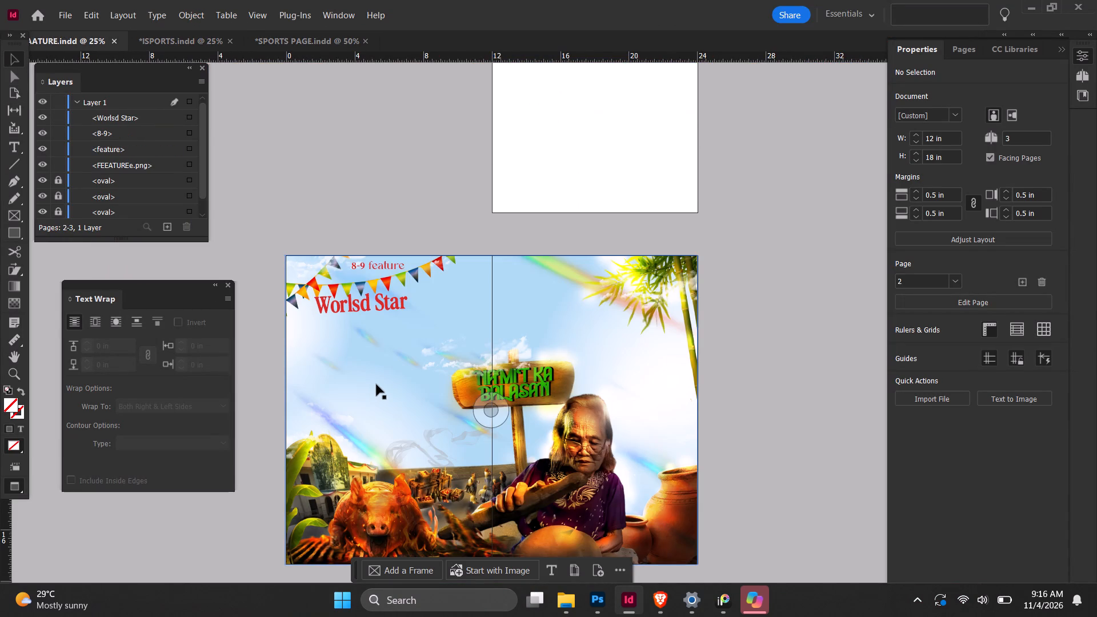
key("shift+w")
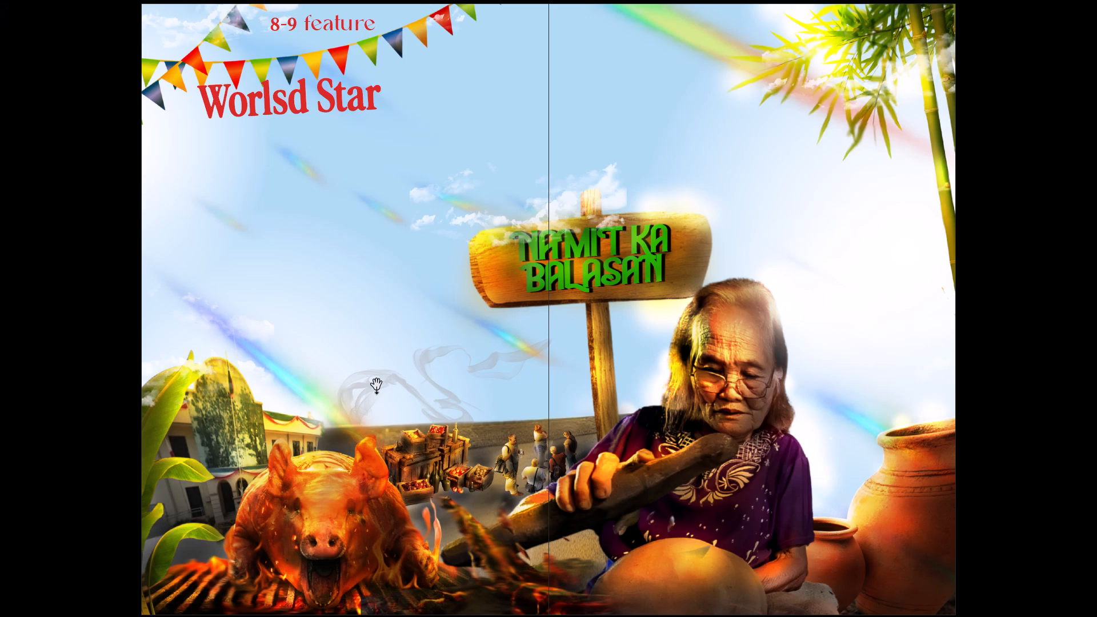
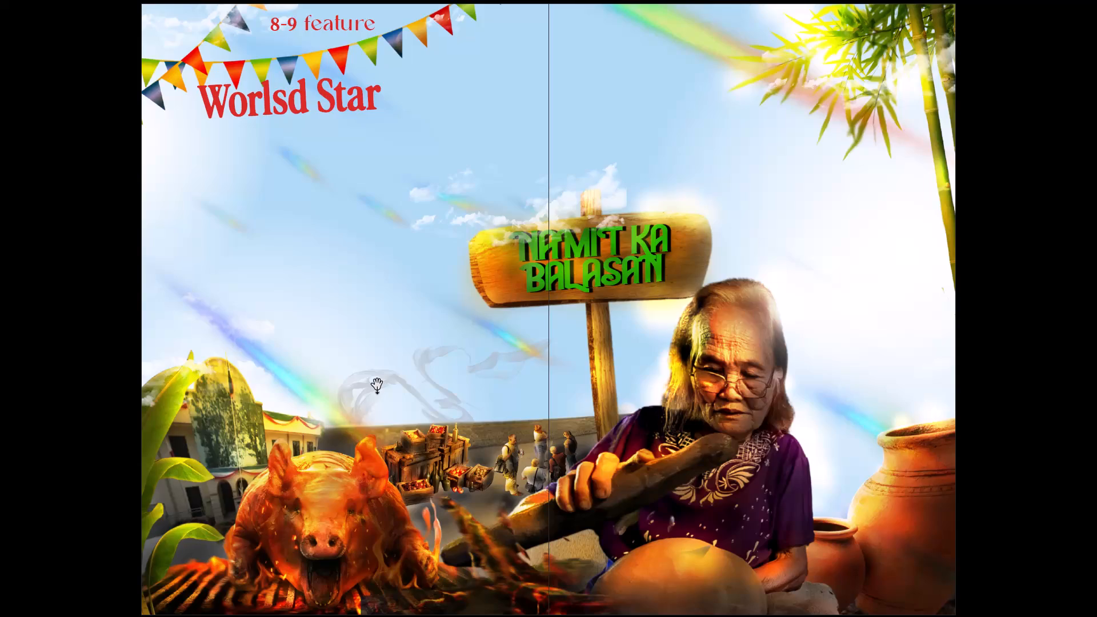
Examine the SPORTS PAGE 2-3 spread around the tall "4 Peat" block and the "One Surname, Four Players" article for layout reference.
type("EW")
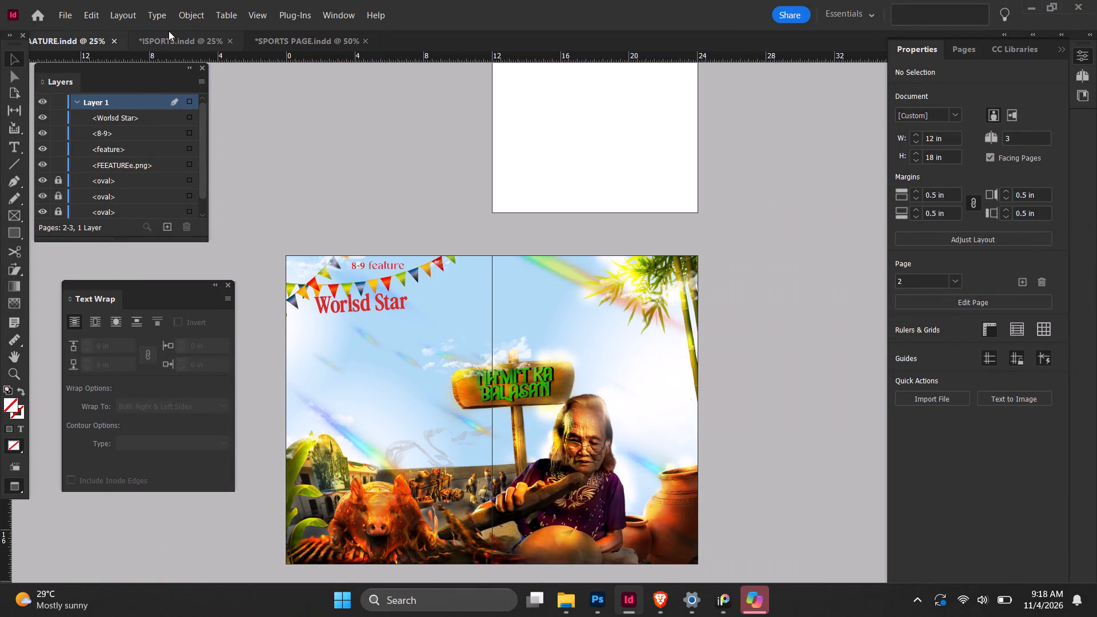
left_click(185, 38)
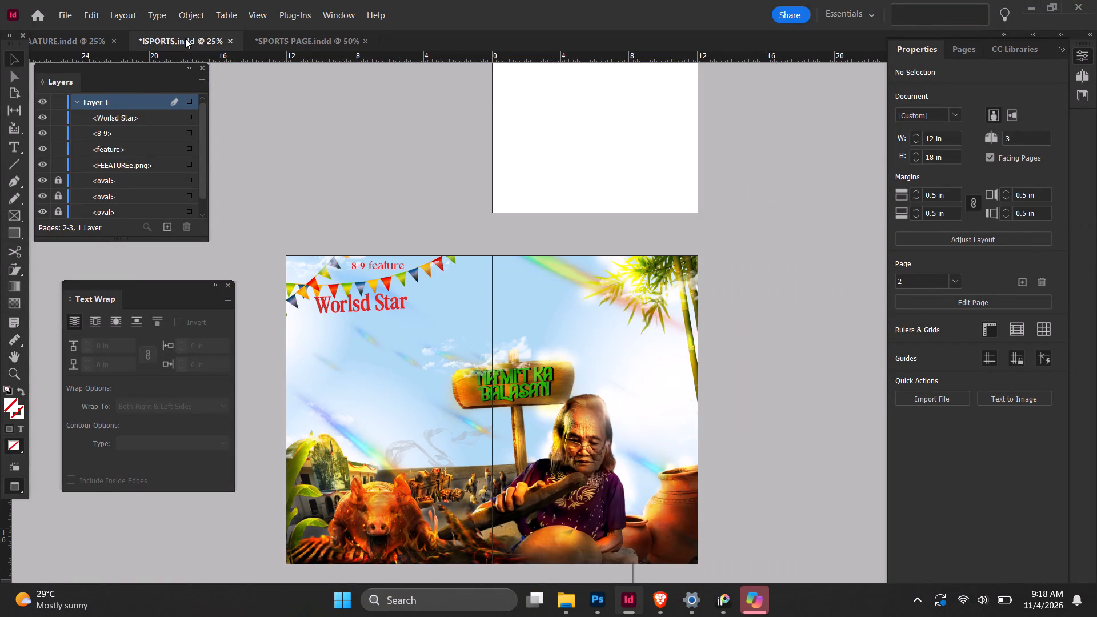
left_click(317, 40)
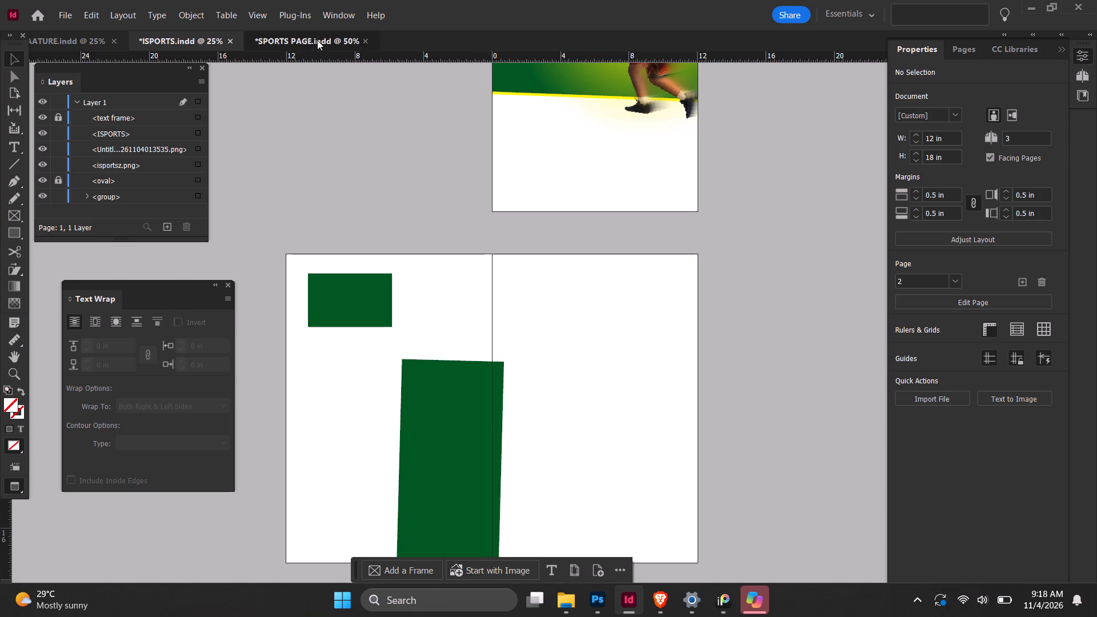
scroll(529, 244, "up", 1)
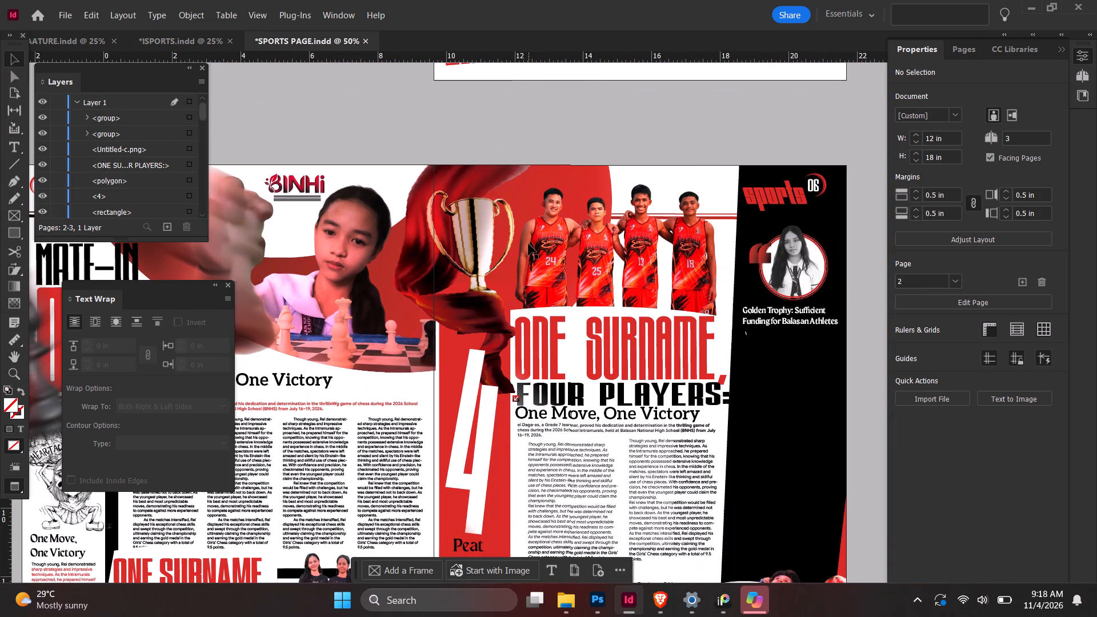
scroll(529, 244, "down", 1)
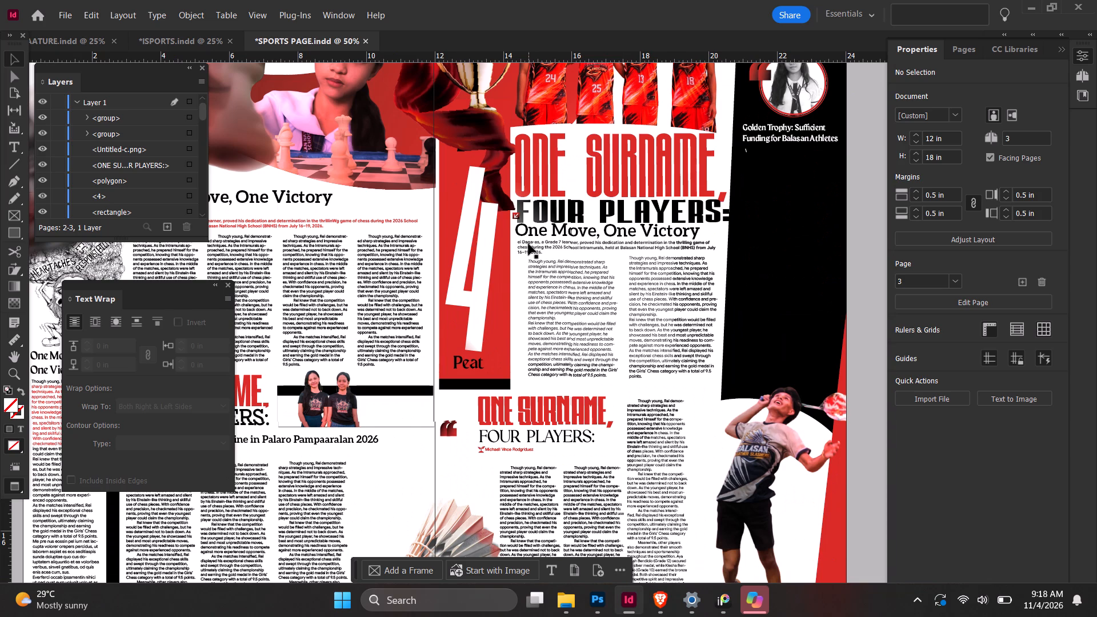
scroll(529, 244, "right", 1)
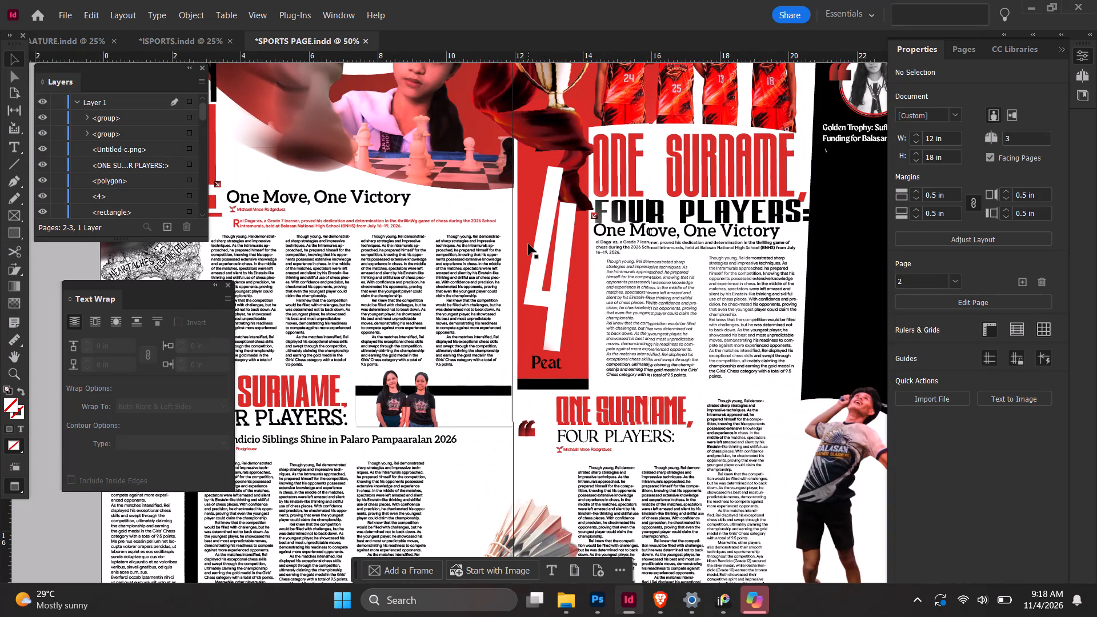